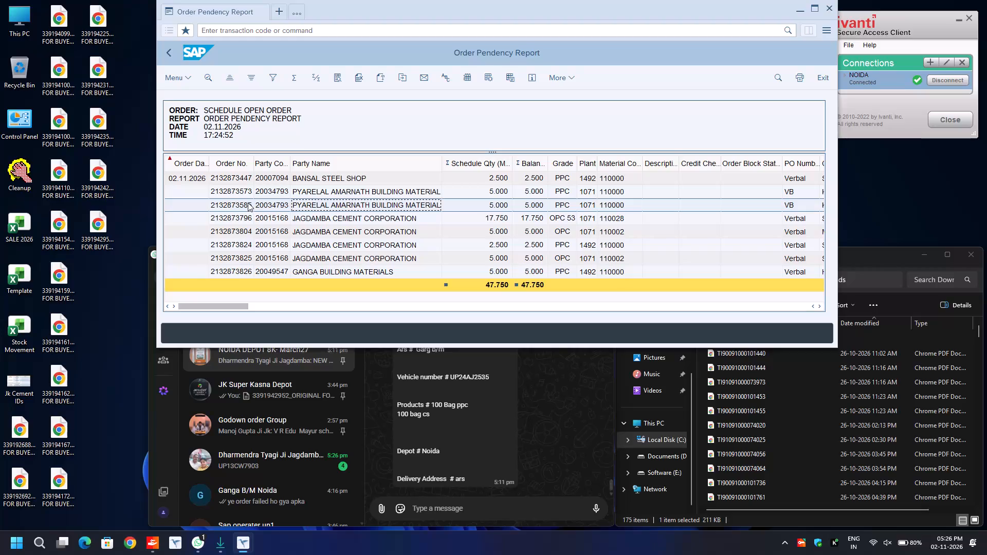
click(237, 229)
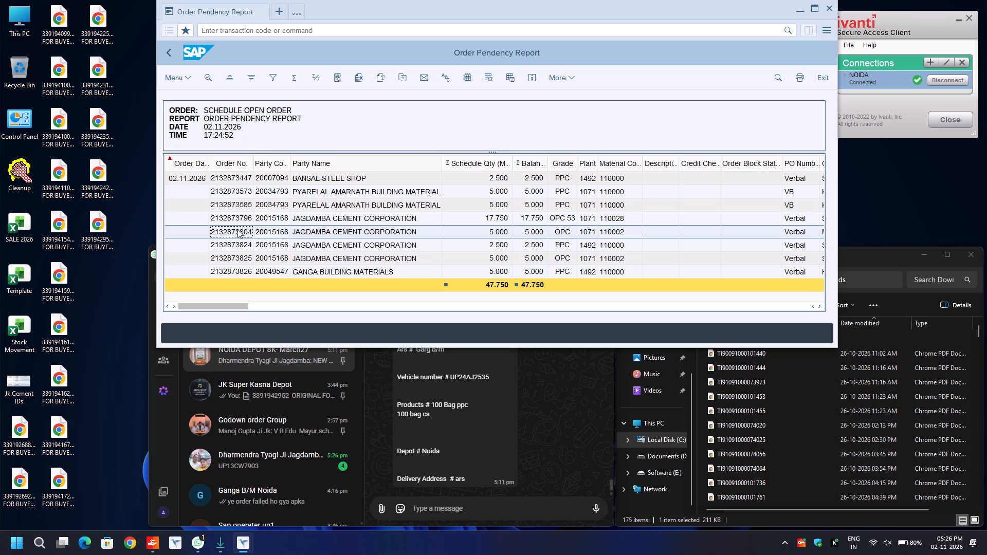
key(ctrl+y)
key(ctrl+c)
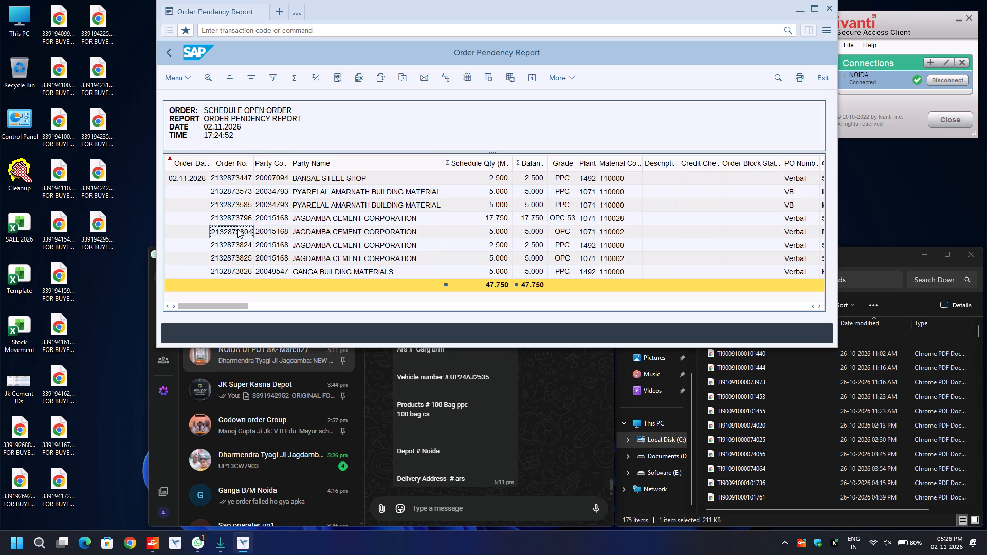
key(ctrl+n)
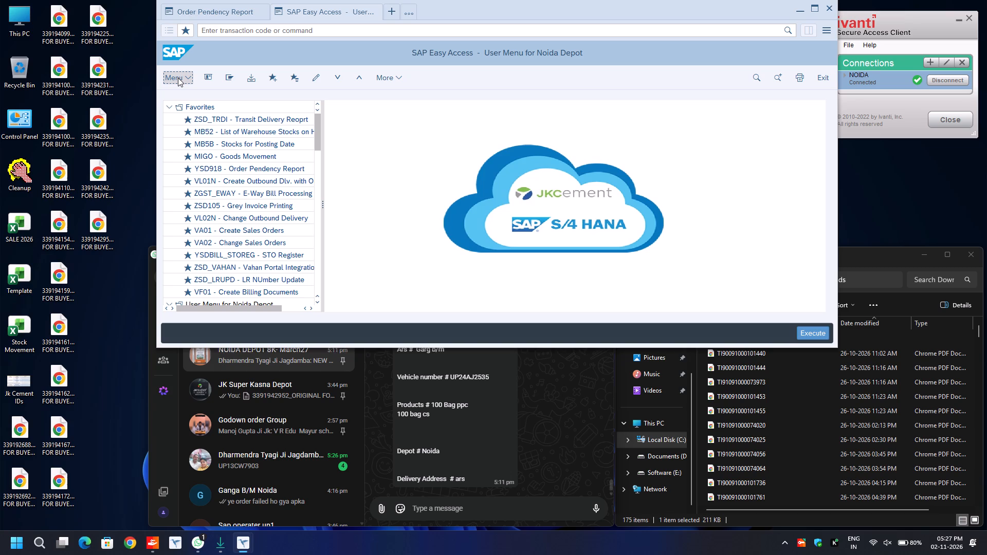
click(240, 164)
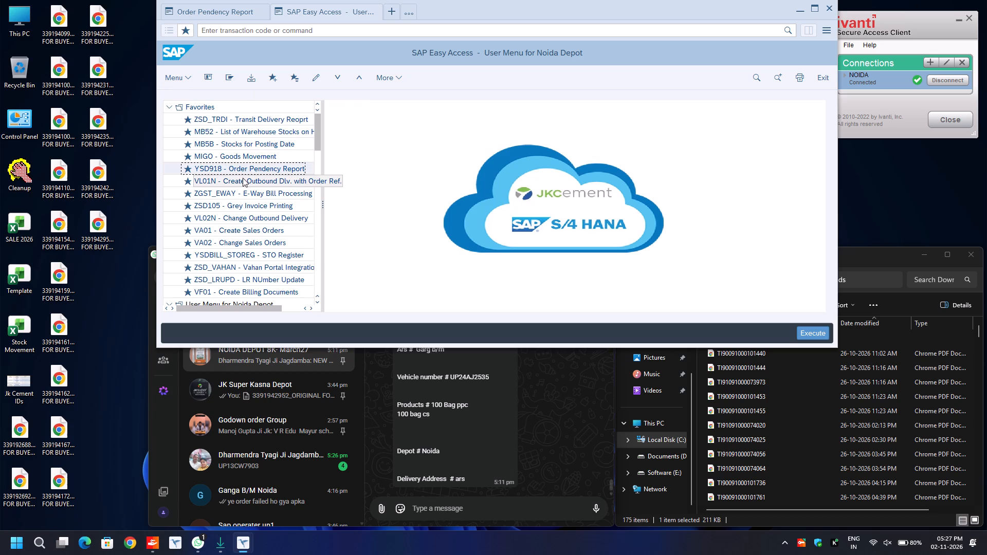
double_click(243, 179)
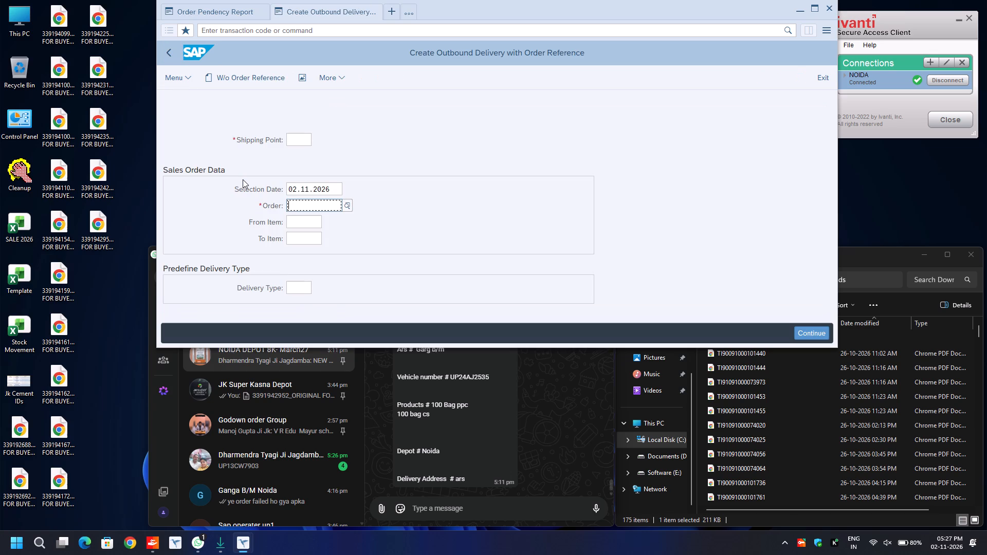
key(ctrl+v)
key(Up)
key(Up)
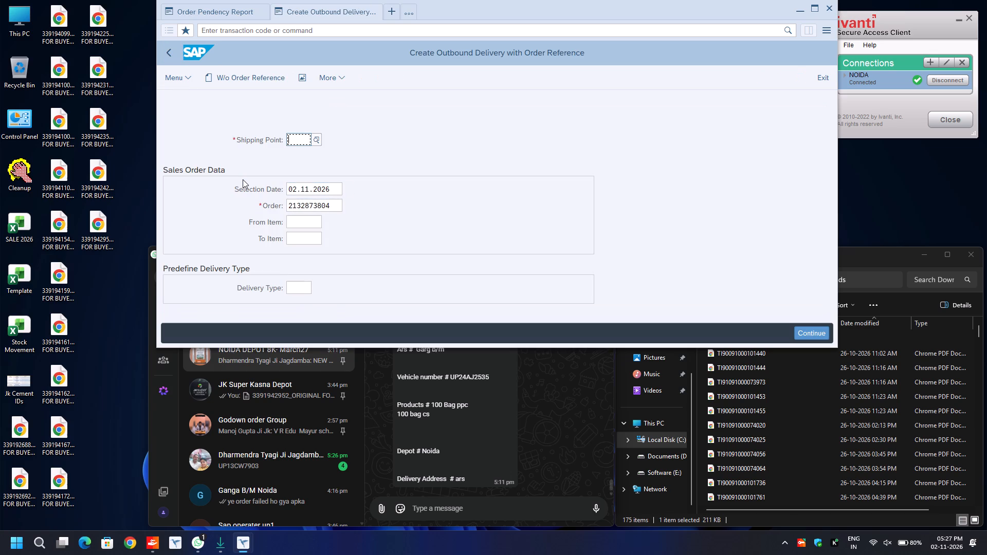
text(1071)
key(Return)
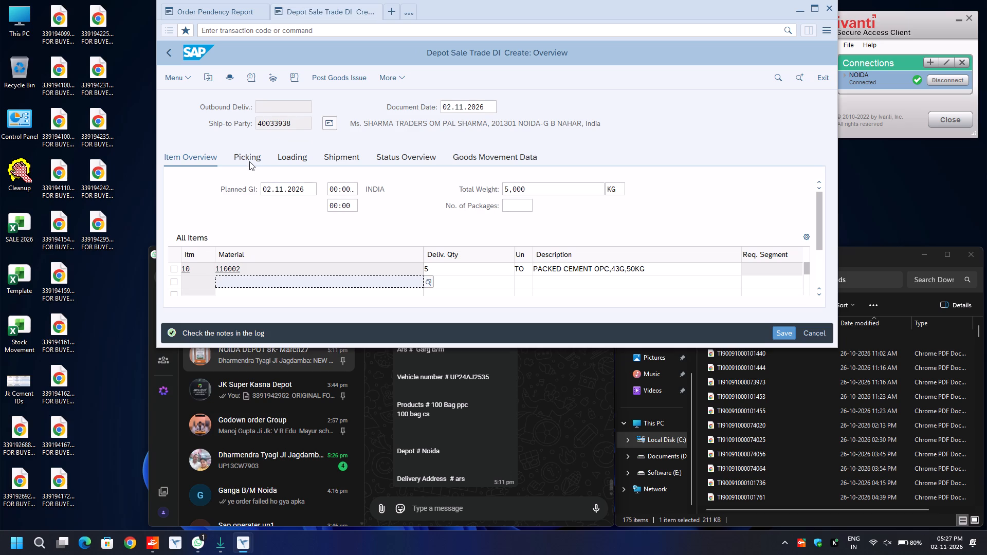
In the delivery's picking data, set item 10's picked quantity to 5 and its batch to 1004-1071.
click(249, 156)
click(681, 265)
key(5)
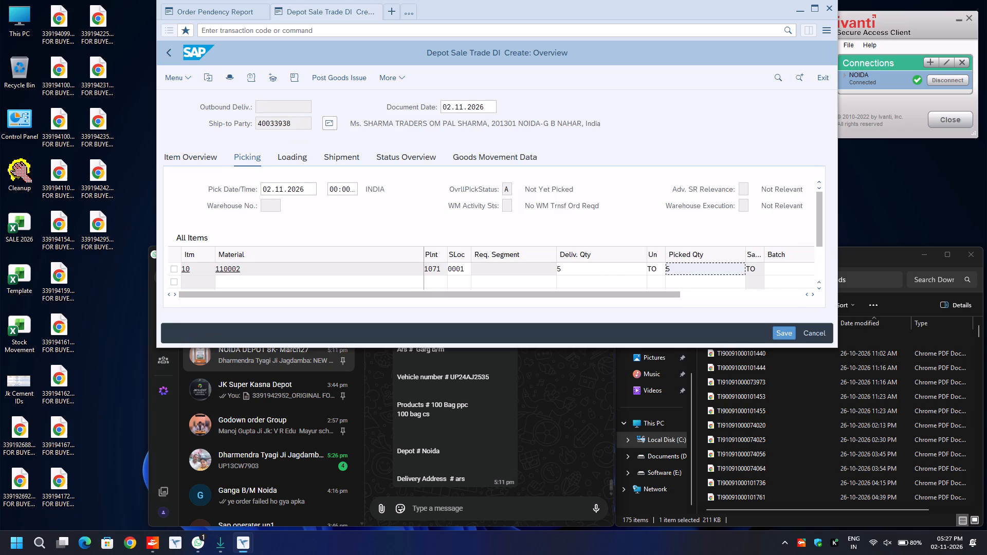
key(Tab)
text(1004)
key(Down)
key(Down)
key(Return)
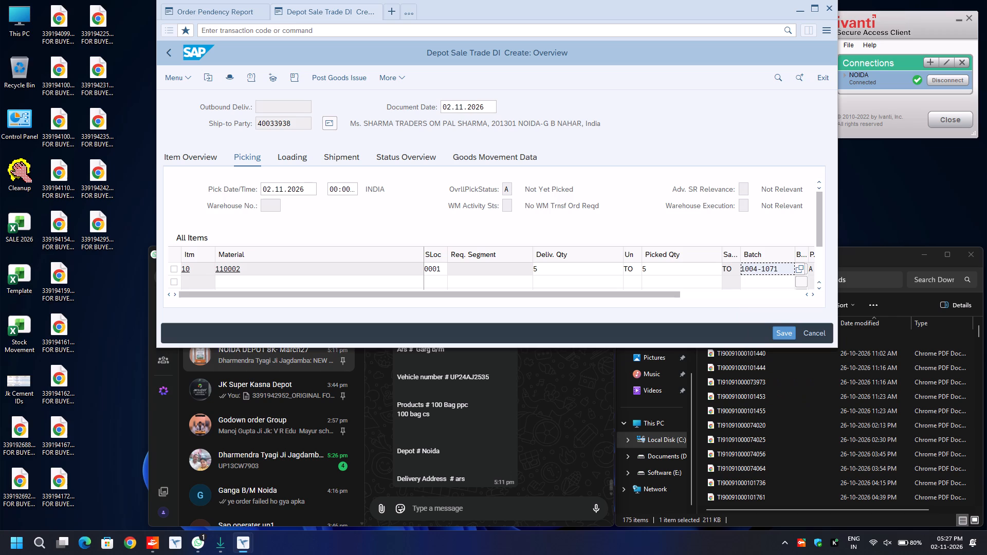
In the delivery header's additional data, set the transport mode to ROAD and fill in the Road Transporter1 code.
key(F8)
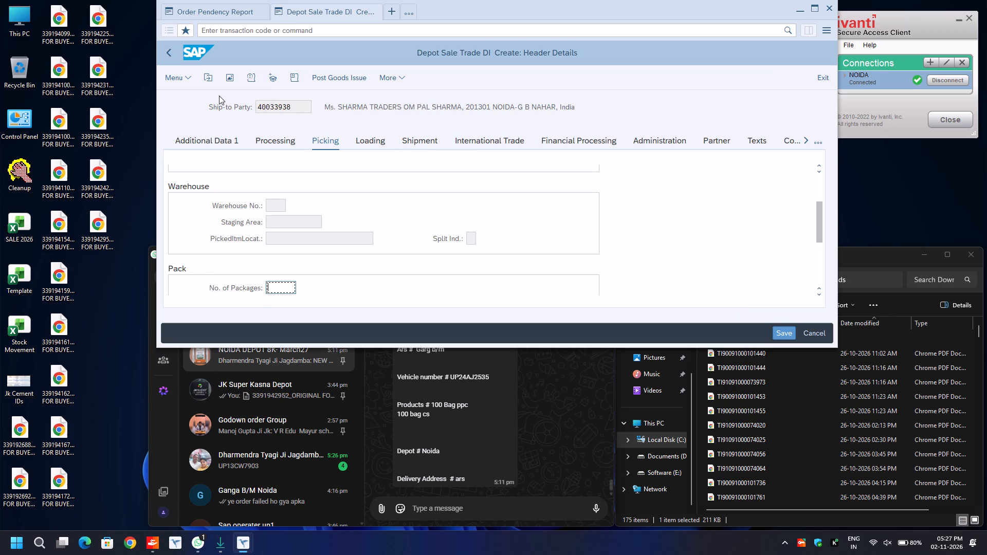
click(219, 139)
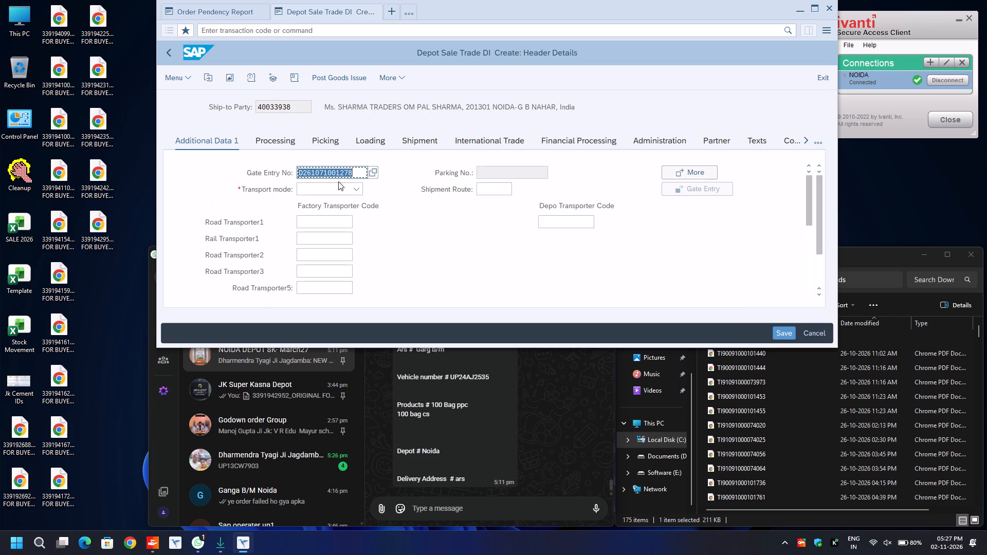
drag(350, 186, 309, 240)
click(309, 240)
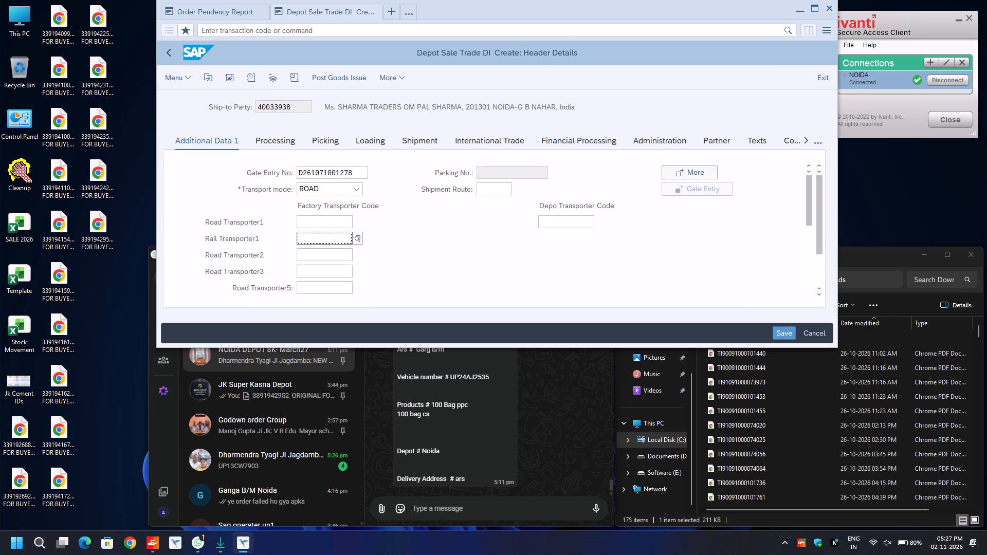
click(317, 224)
key(BackSpace)
key(Down)
key(Return)
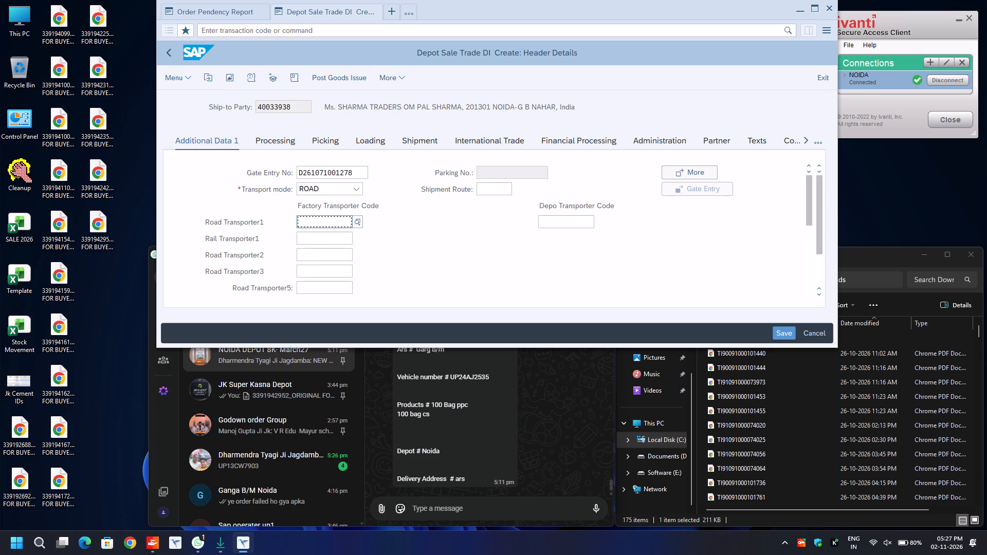
key(Return)
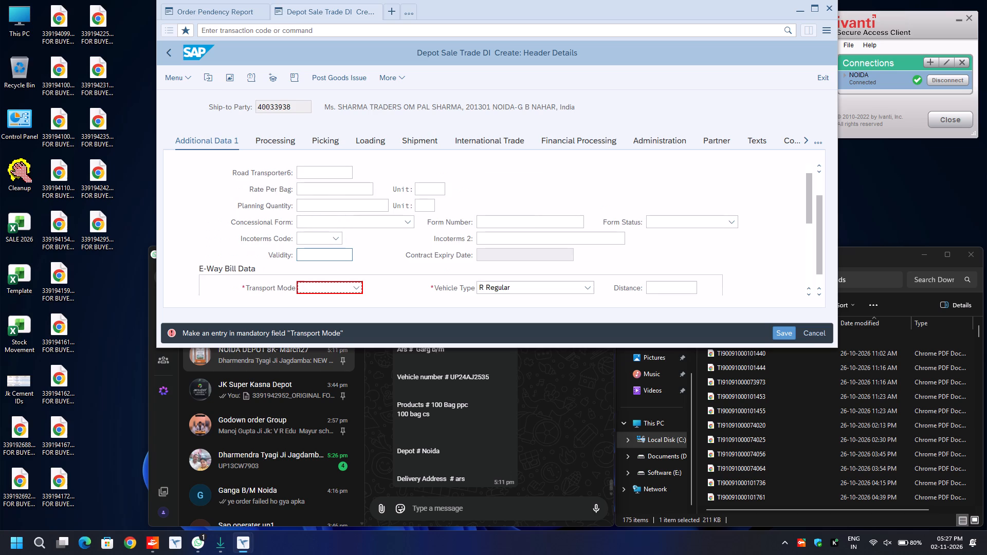
Set the e-way bill transport mode to Road and the distance to 30.
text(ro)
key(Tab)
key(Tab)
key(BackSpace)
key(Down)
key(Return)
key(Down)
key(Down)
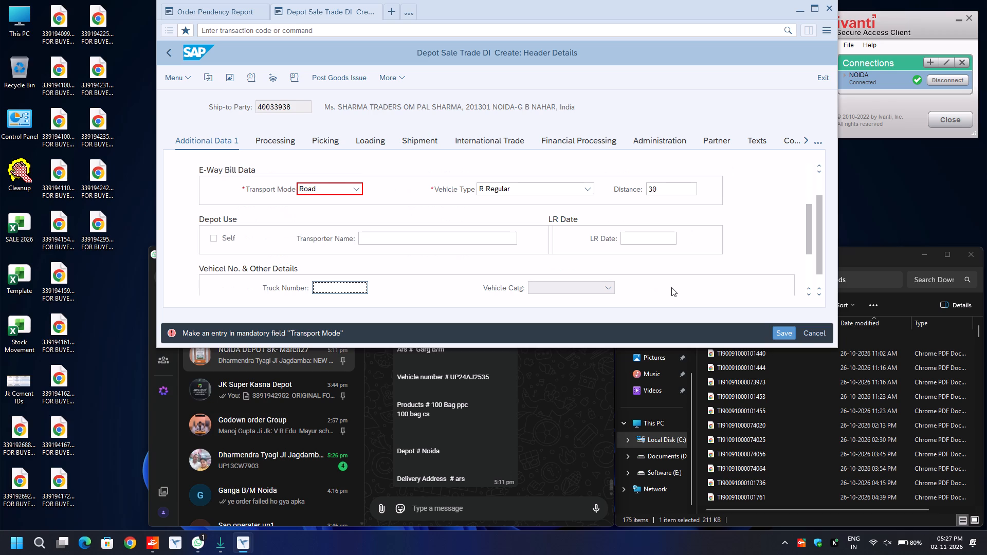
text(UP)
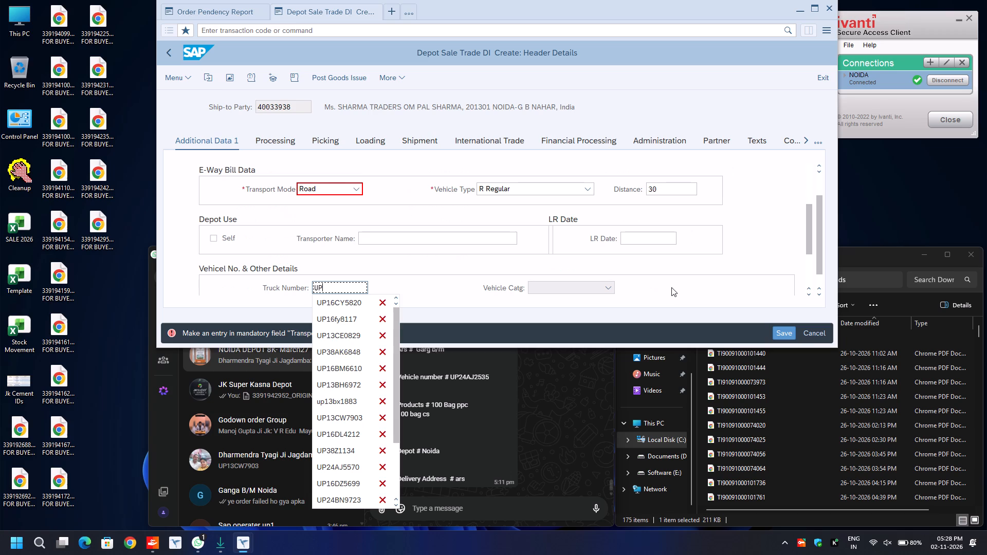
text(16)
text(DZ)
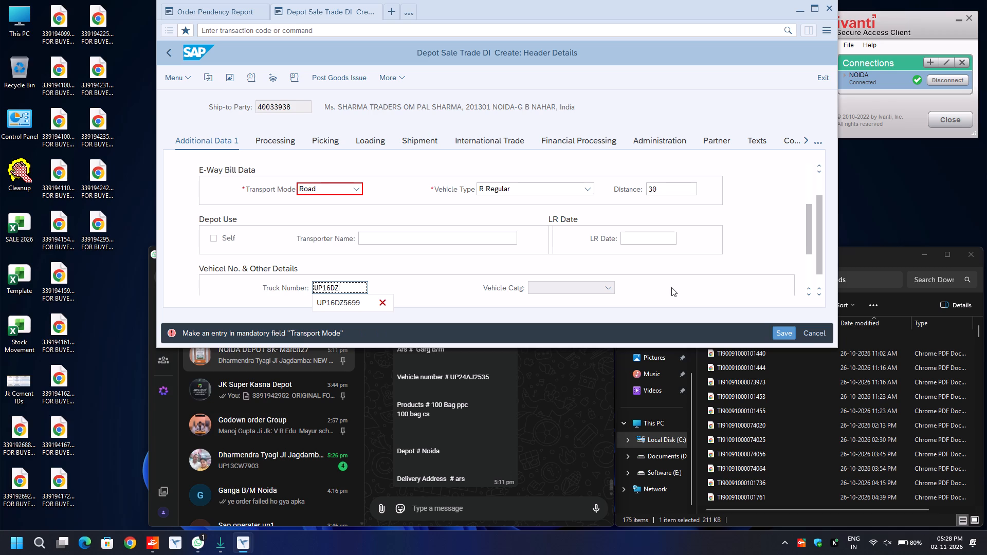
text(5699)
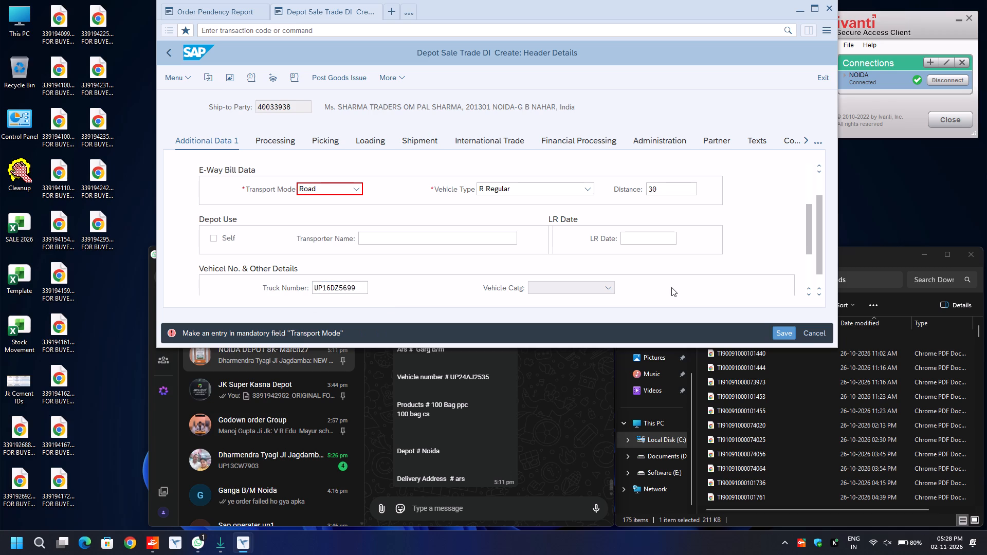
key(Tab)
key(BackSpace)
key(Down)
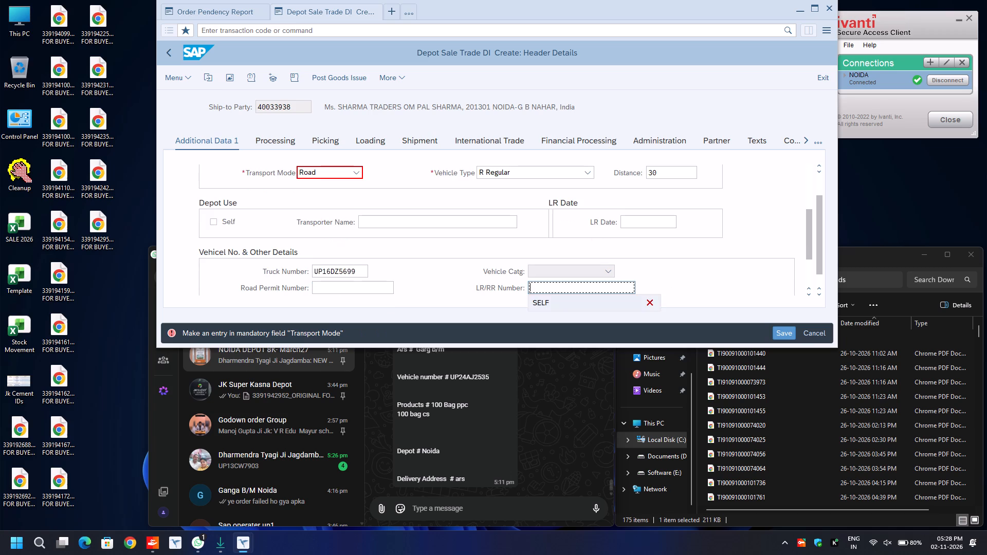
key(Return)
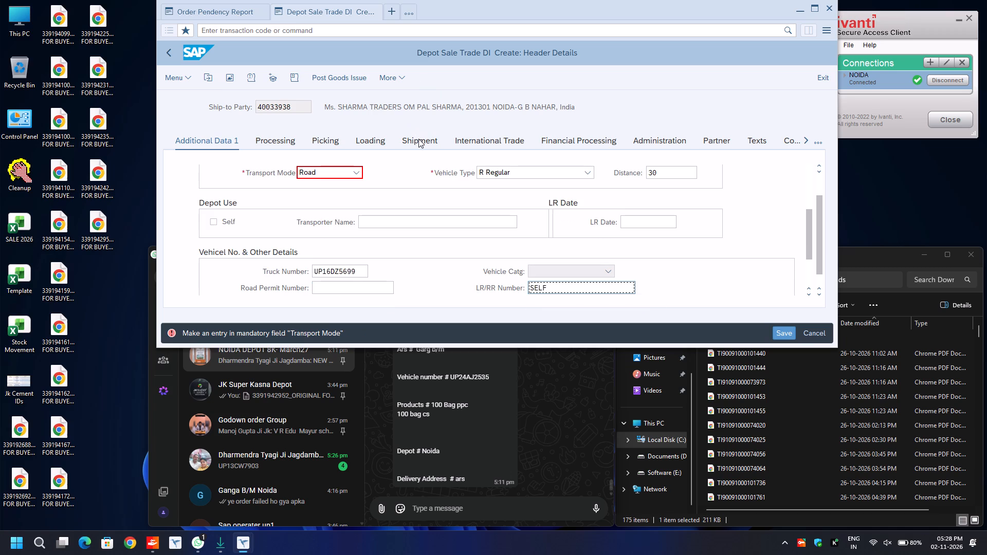
Set the route to ROUTE in the delivery header's shipment data.
click(418, 139)
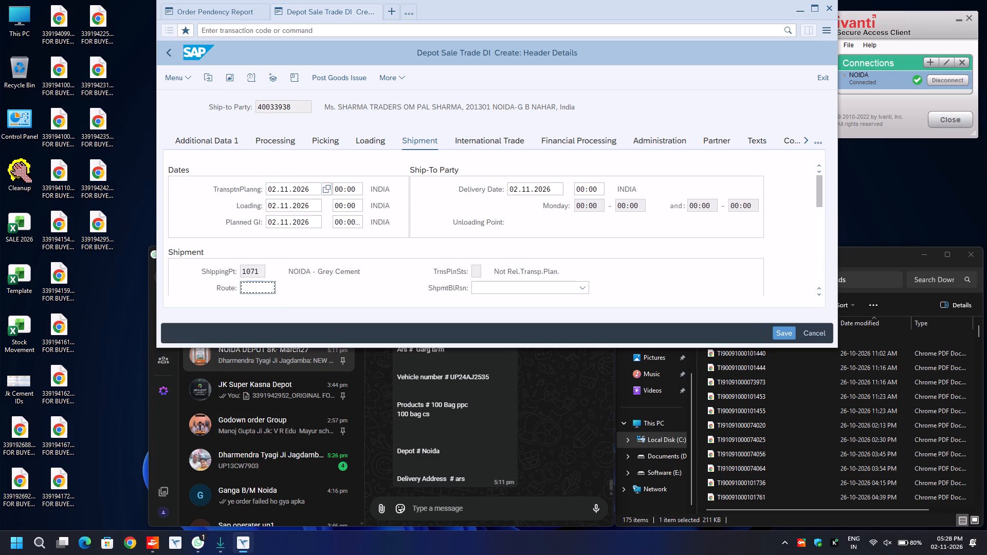
click(260, 288)
key(BackSpace)
key(Down)
key(Return)
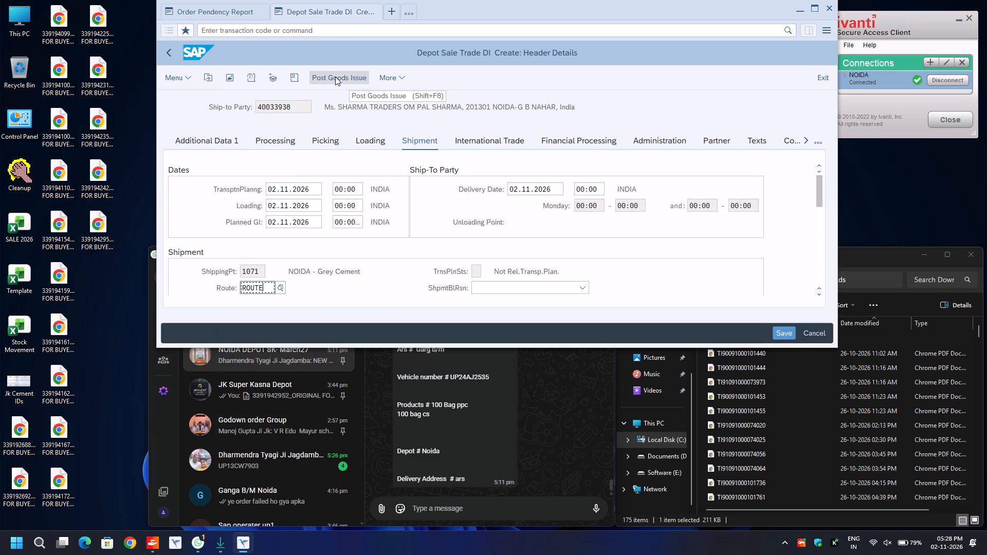
Return to the delivery overview and post the goods issue.
click(170, 52)
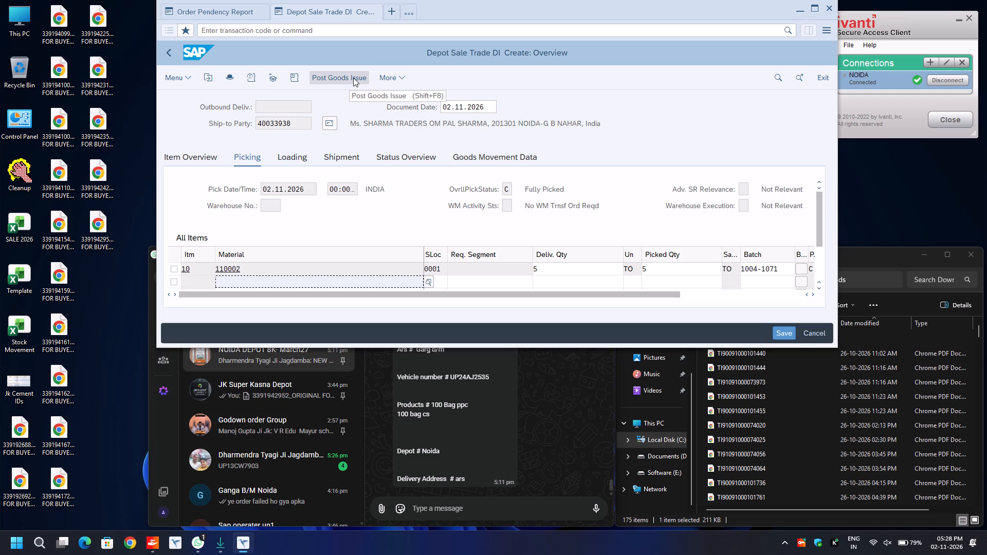
drag(353, 78, 339, 78)
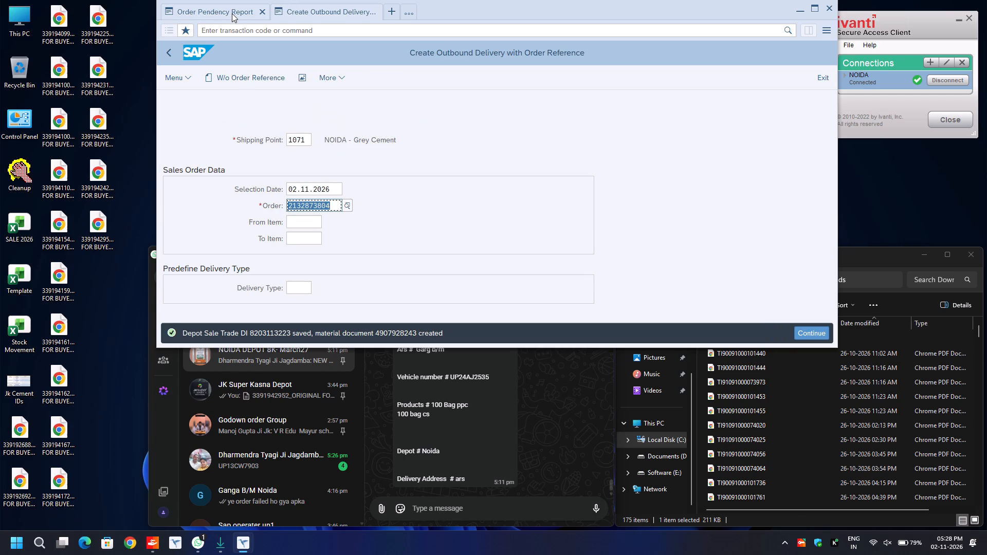
click(232, 13)
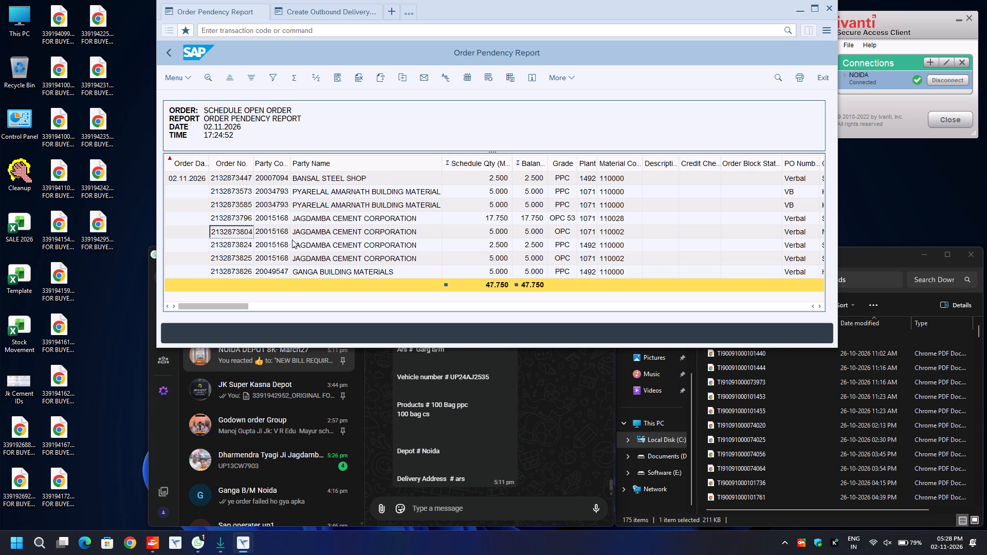
click(227, 257)
key(ctrl+c)
click(326, 9)
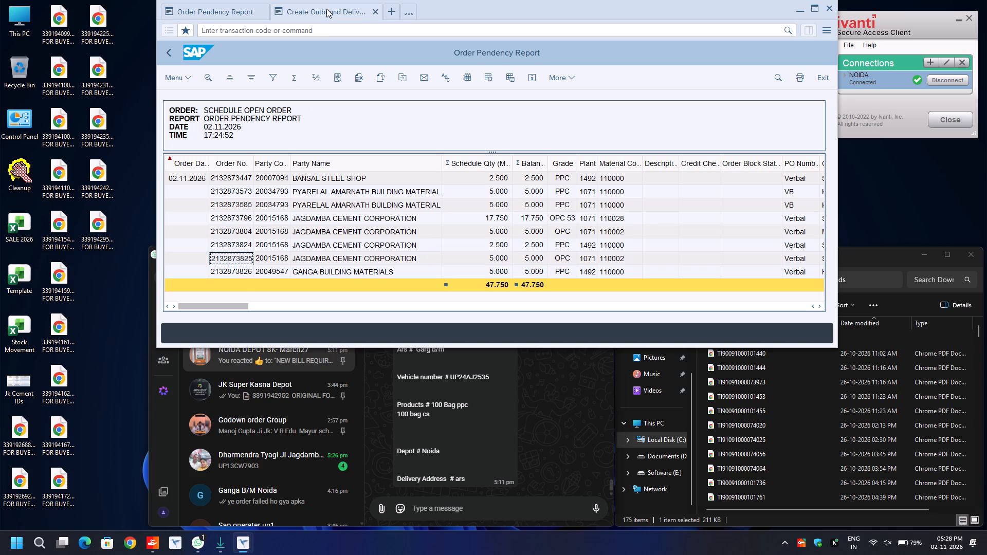
key(ctrl+a)
key(ctrl+v)
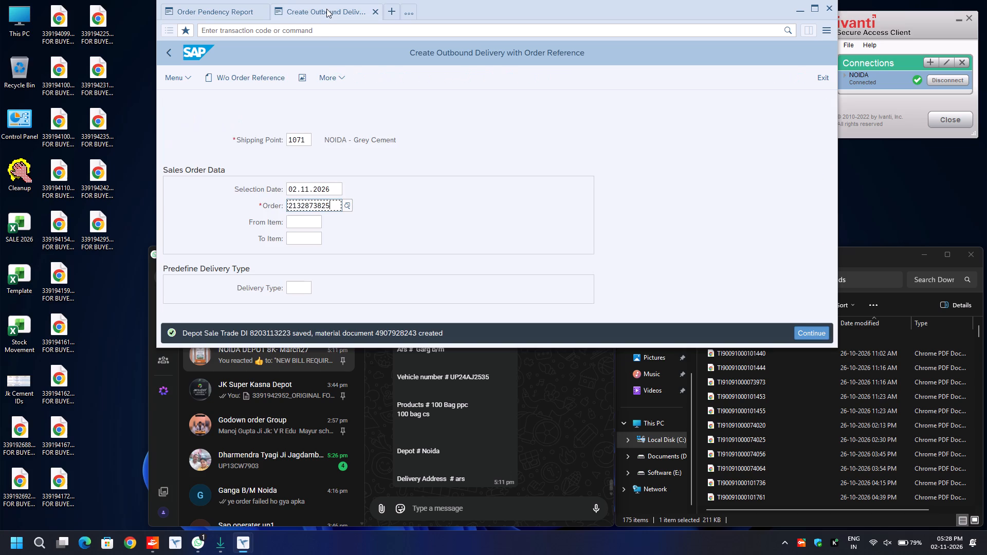
key(Return)
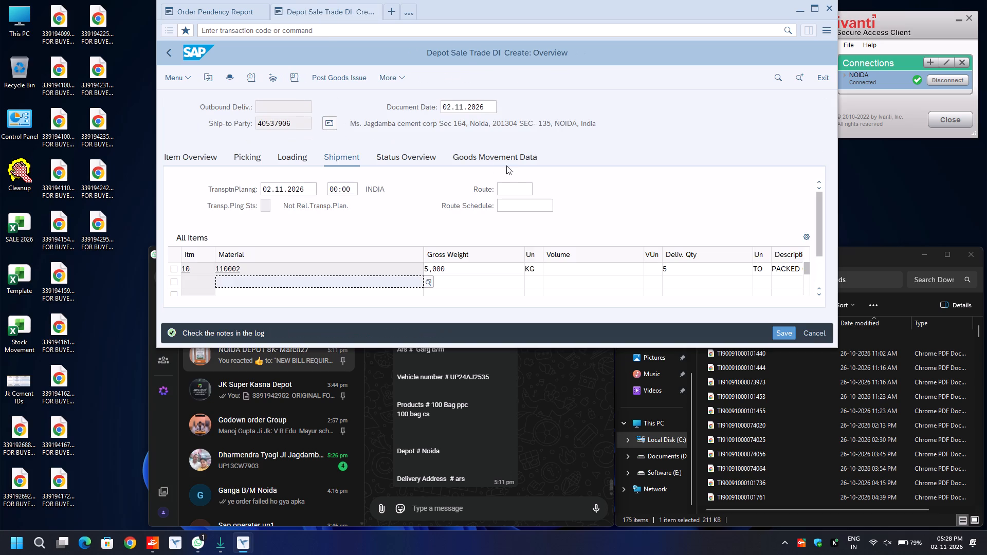
Set the new delivery's shipment route to ROUTE.
click(514, 186)
key(BackSpace)
key(Down)
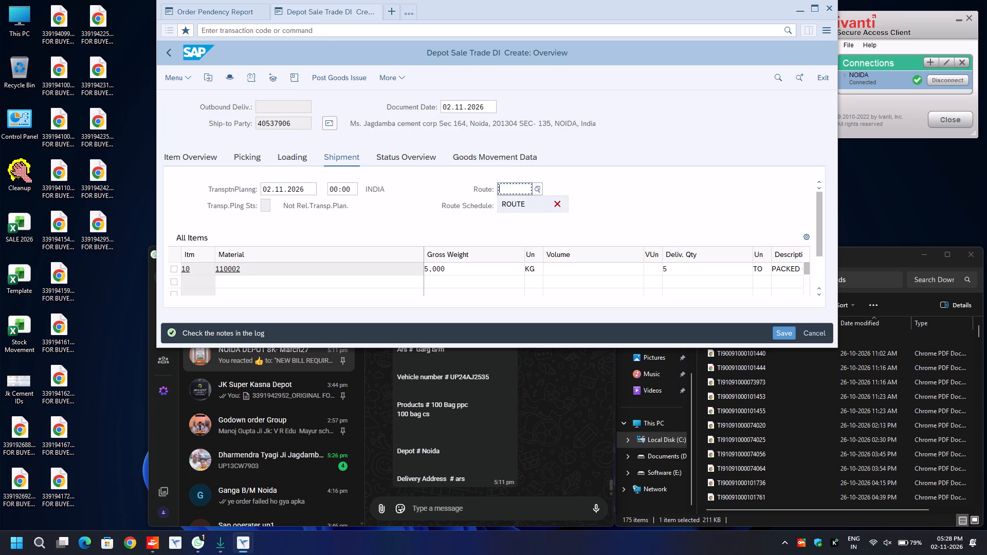
key(Return)
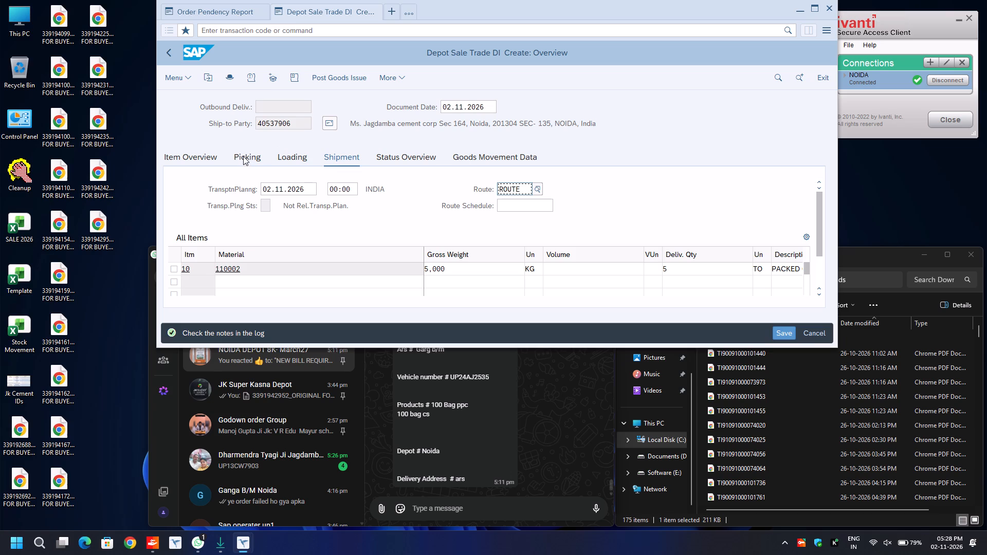
In the delivery's picking data, set item 10's picked quantity to 5 TO and its batch to 1004-1071.
click(243, 156)
click(705, 266)
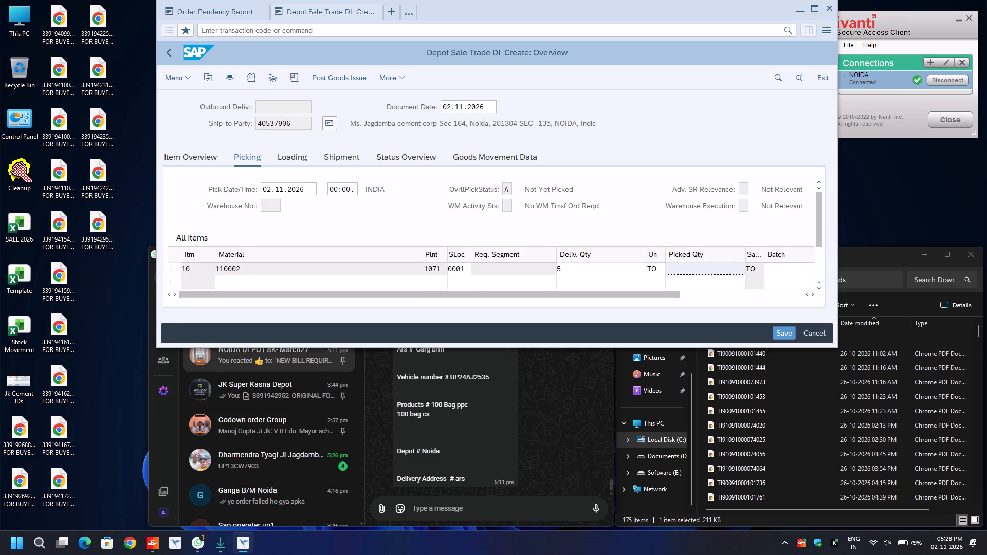
key(5)
key(Tab)
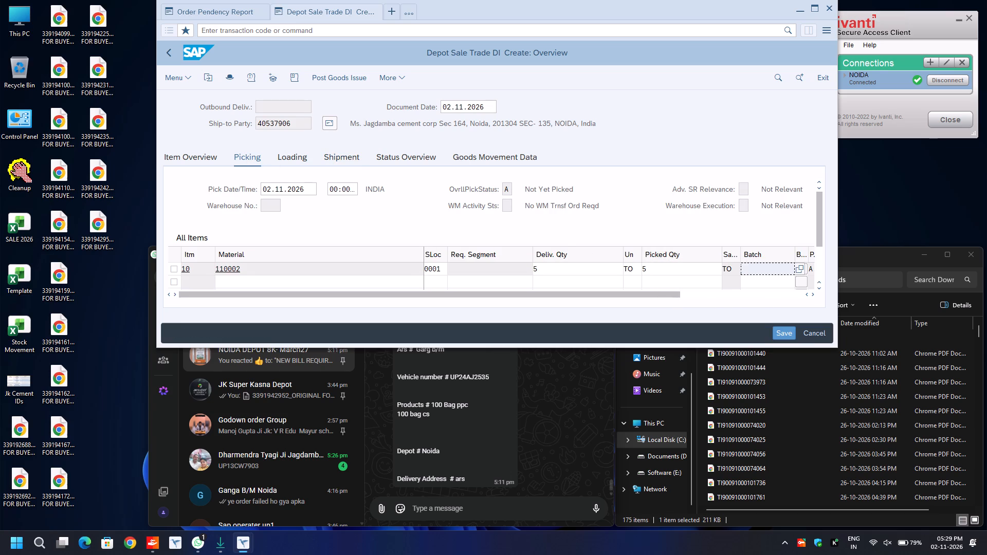
text(1004)
key(Down)
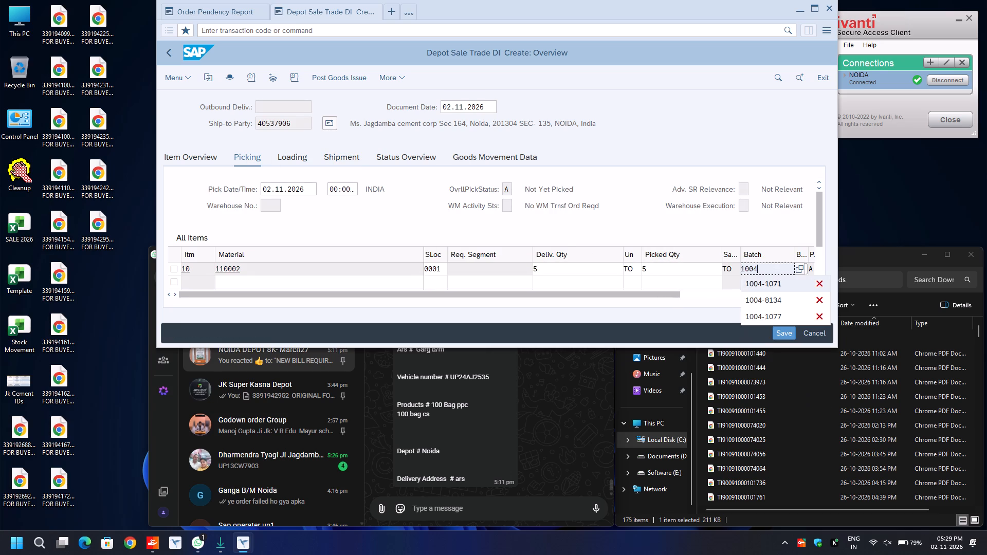
key(Return)
In the delivery header's additional data, set the transport mode to ROAD and Road Transporter1 to 220000967.
key(F8)
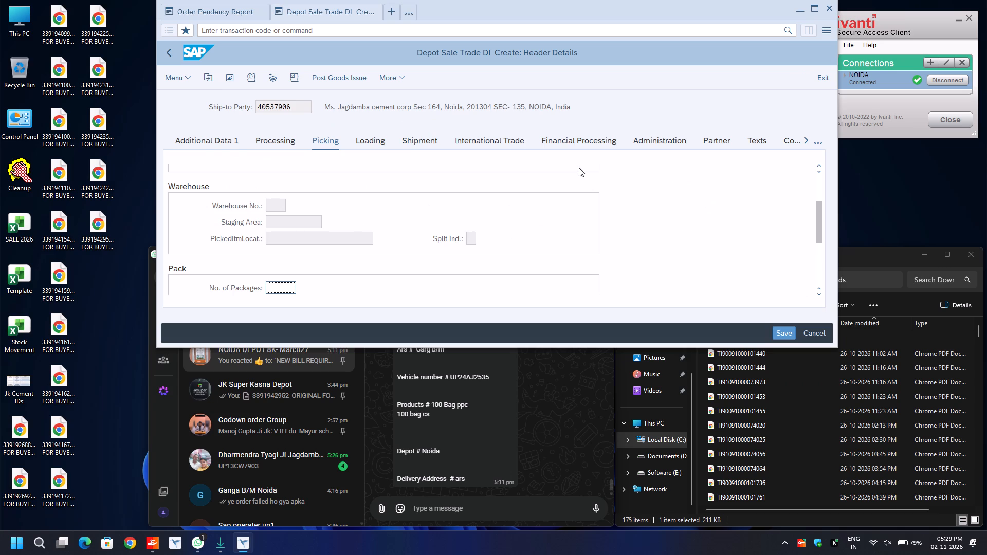
click(213, 138)
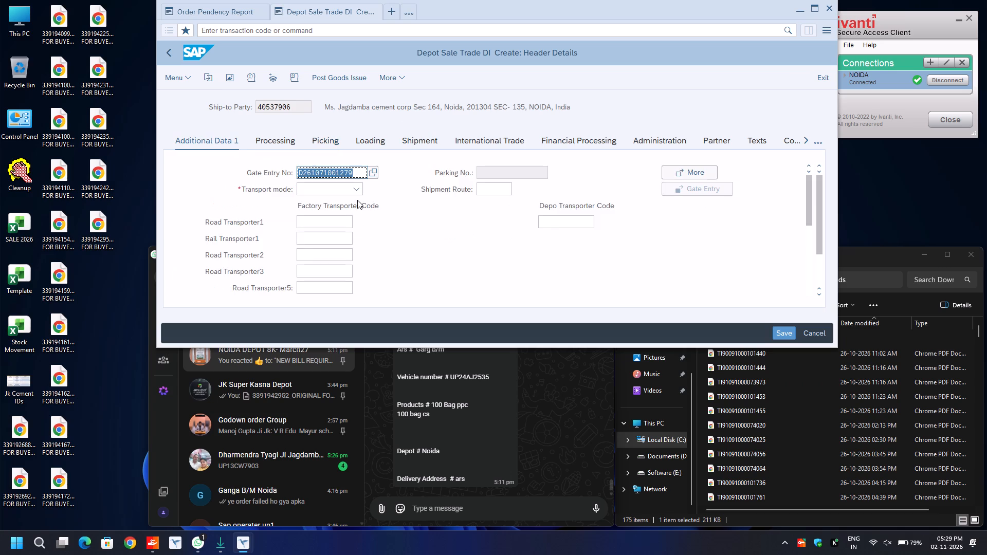
click(353, 190)
click(299, 235)
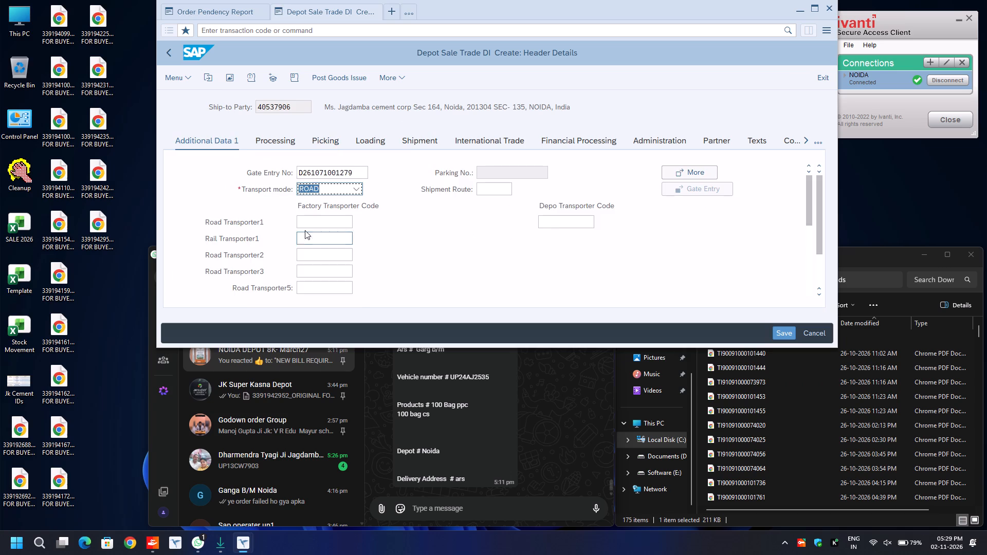
click(309, 223)
key(BackSpace)
key(Down)
key(Return)
key(Return)
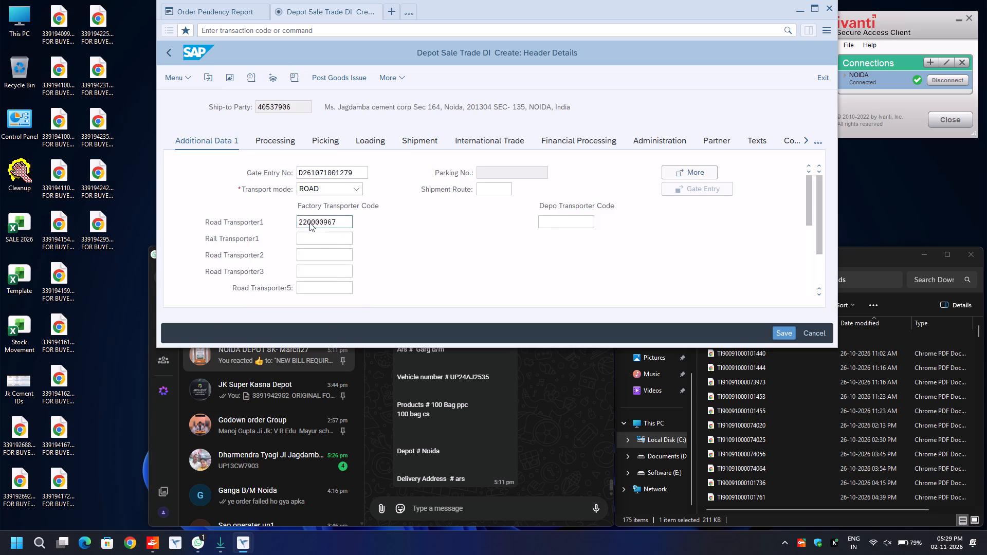
Fill in the e-way bill data with transport mode Road and distance 30.
text(RO)
key(Tab)
key(Tab)
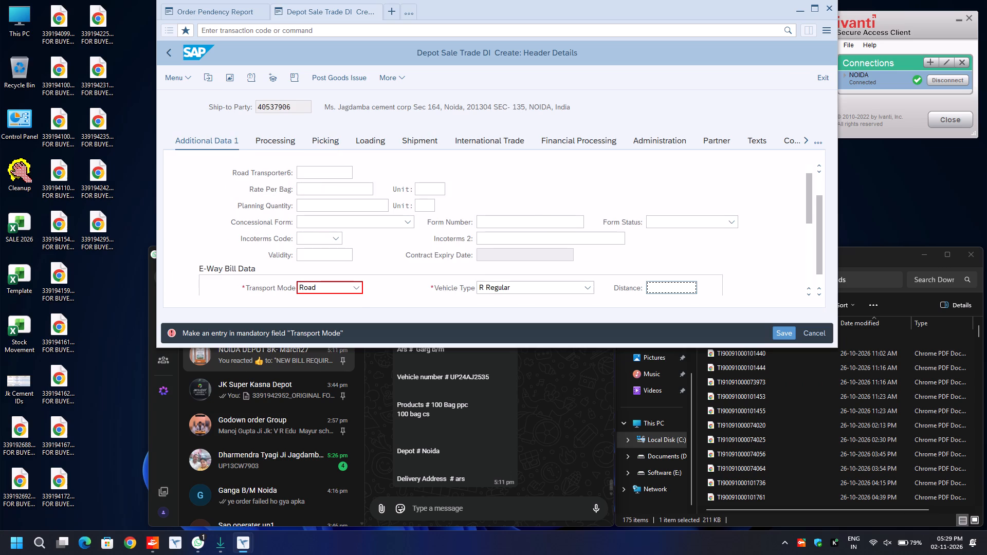
key(BackSpace)
key(Down)
key(Return)
key(Down)
key(Down)
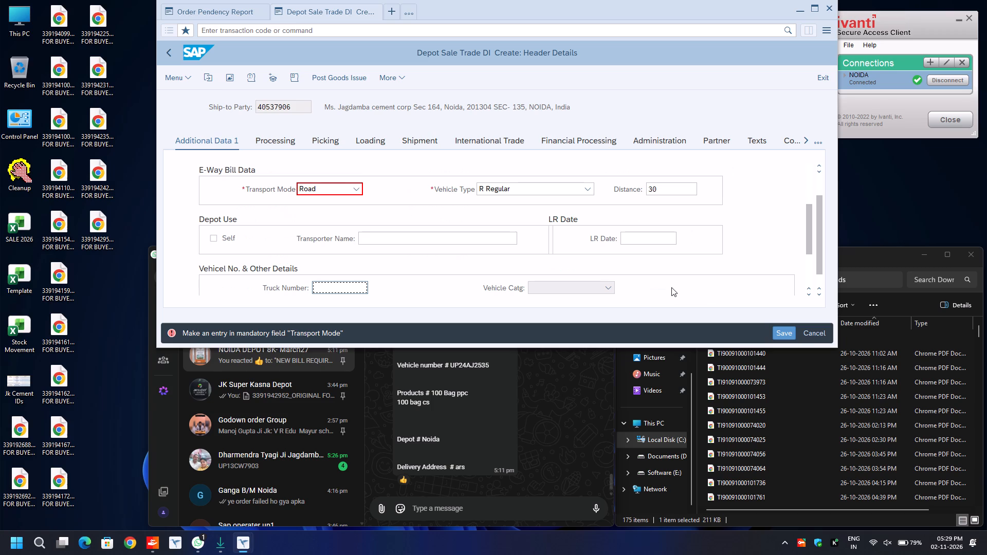
text(UP13BH)
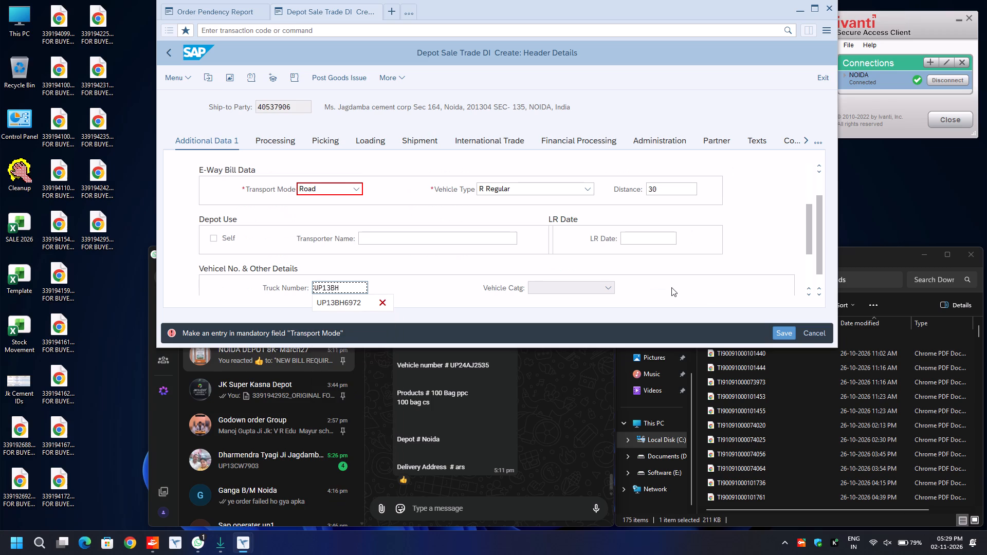
key(Down)
key(Return)
key(Tab)
key(Tab)
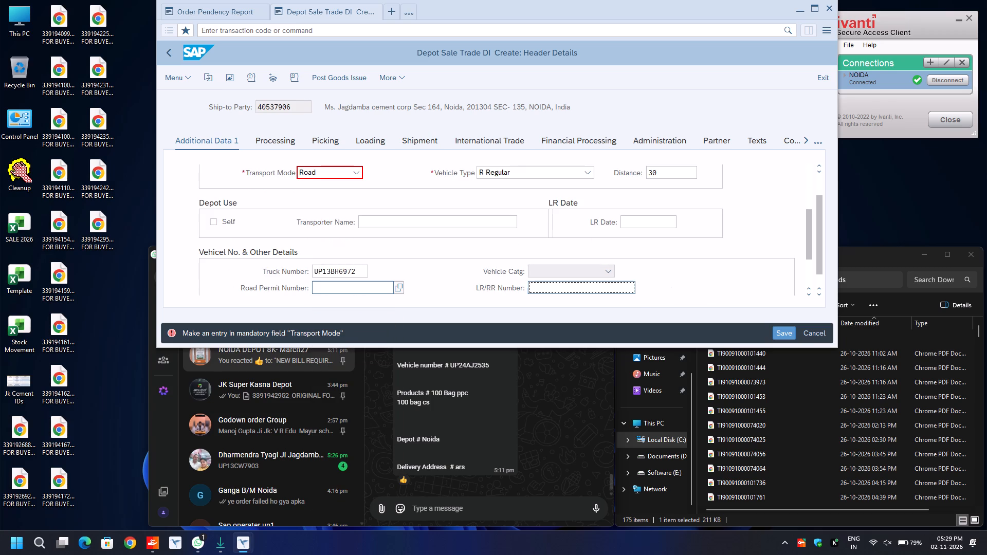
key(BackSpace)
key(Down)
key(Return)
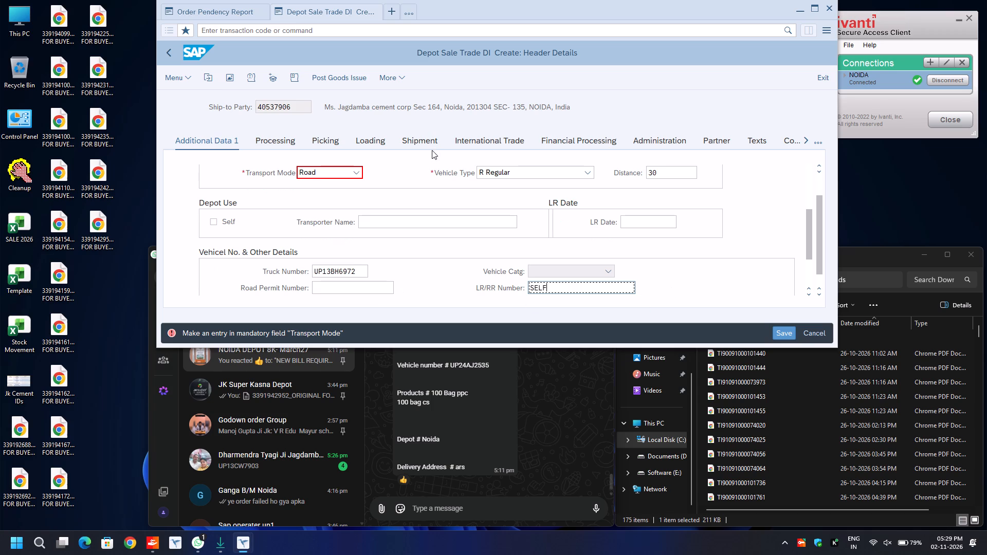
Check the header's shipment data and post the goods issue for the delivery.
click(427, 138)
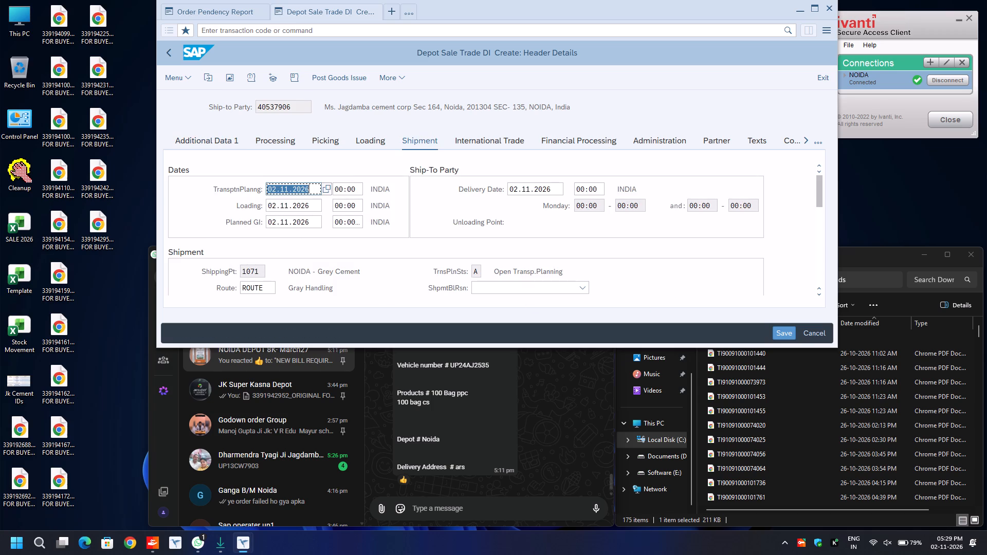
click(336, 77)
click(235, 15)
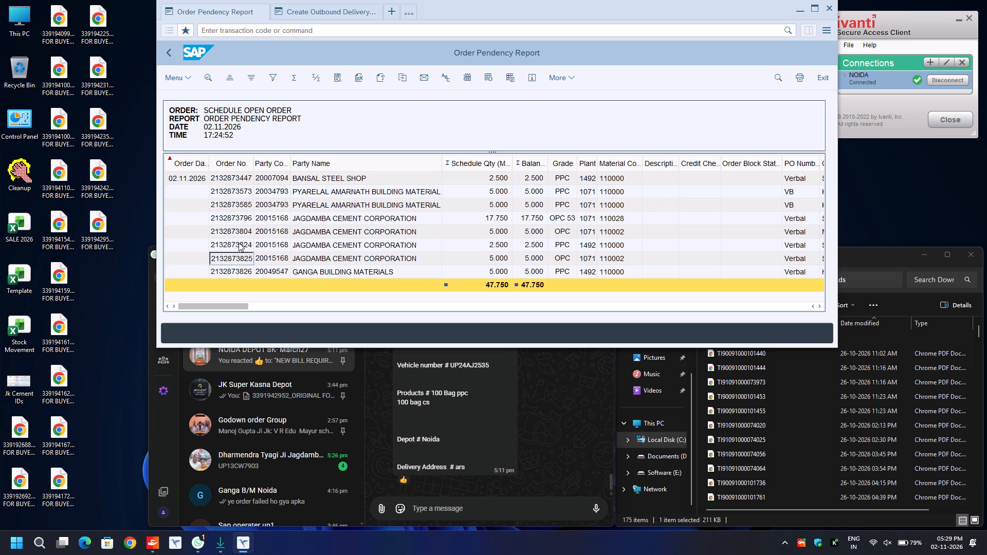
click(239, 243)
key(ctrl+y)
key(ctrl+c)
click(339, 13)
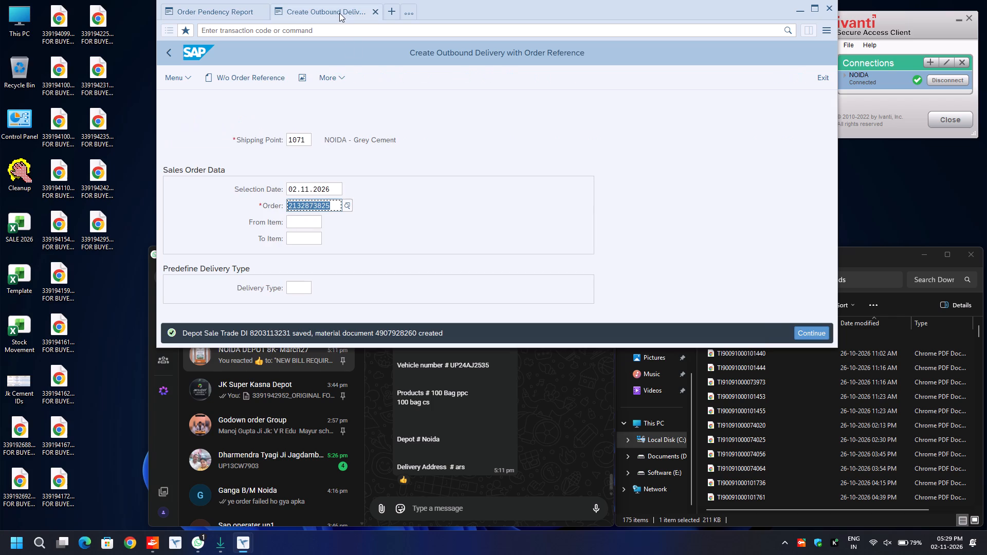
key(ctrl+v)
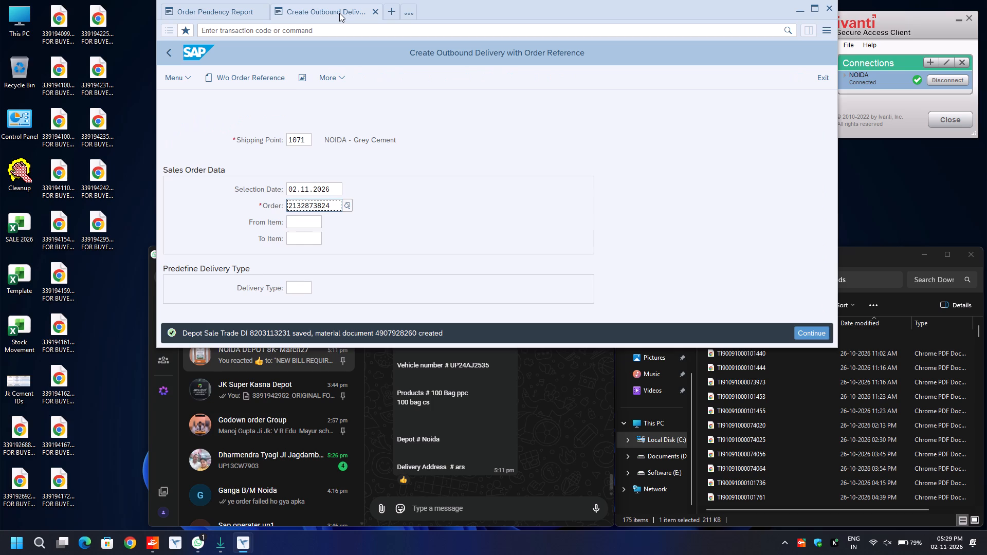
key(Up)
key(Up)
key(ctrl+a)
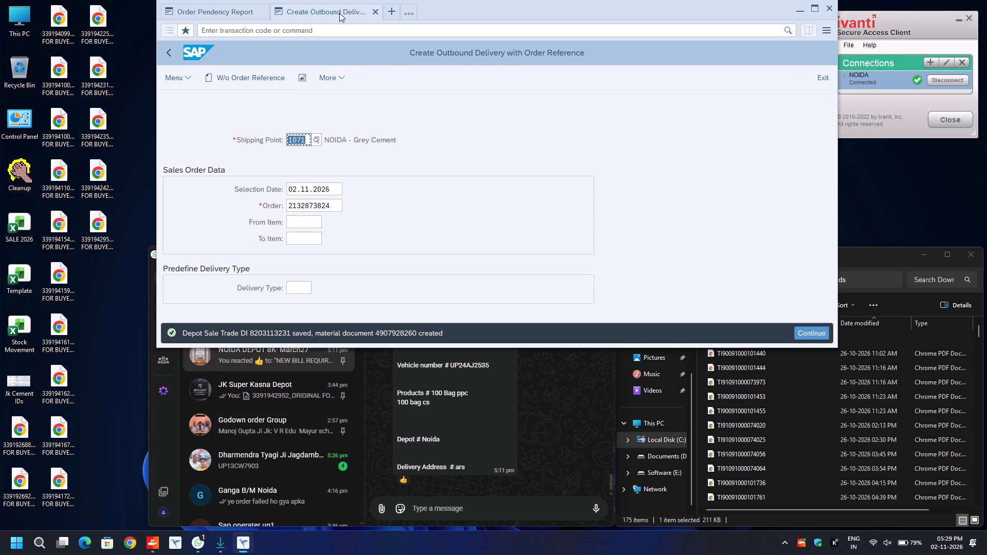
text(1492)
key(Return)
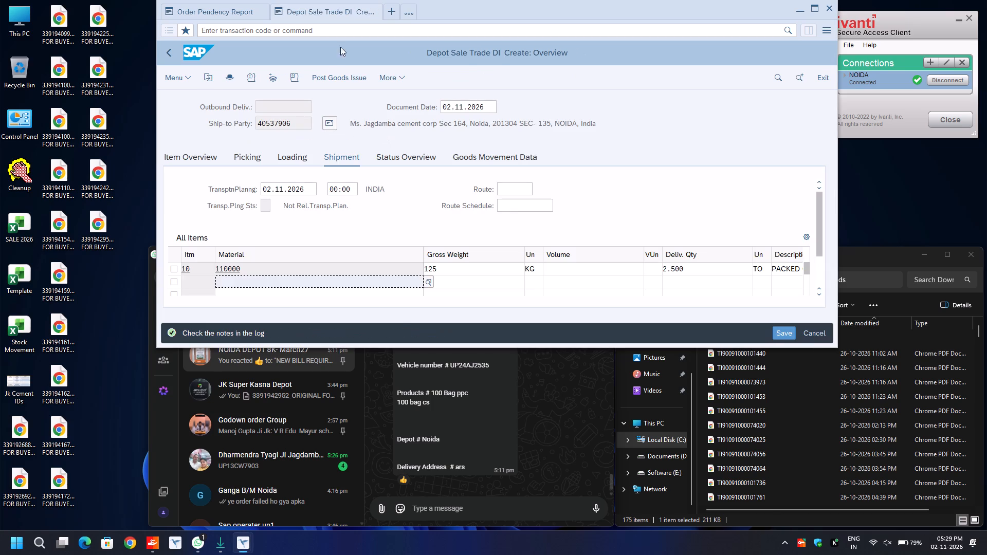
Set the new delivery's shipment route to ROUTE.
click(519, 184)
key(BackSpace)
key(Down)
key(Return)
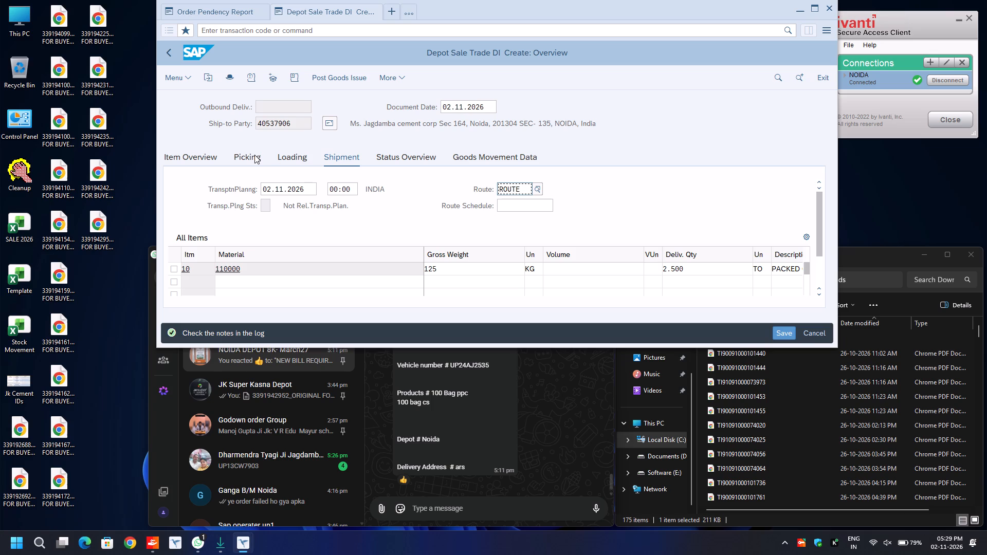
In the picking data, set item 10's picked quantity to 2.500 TO and its batch to 1033-1492.
click(250, 155)
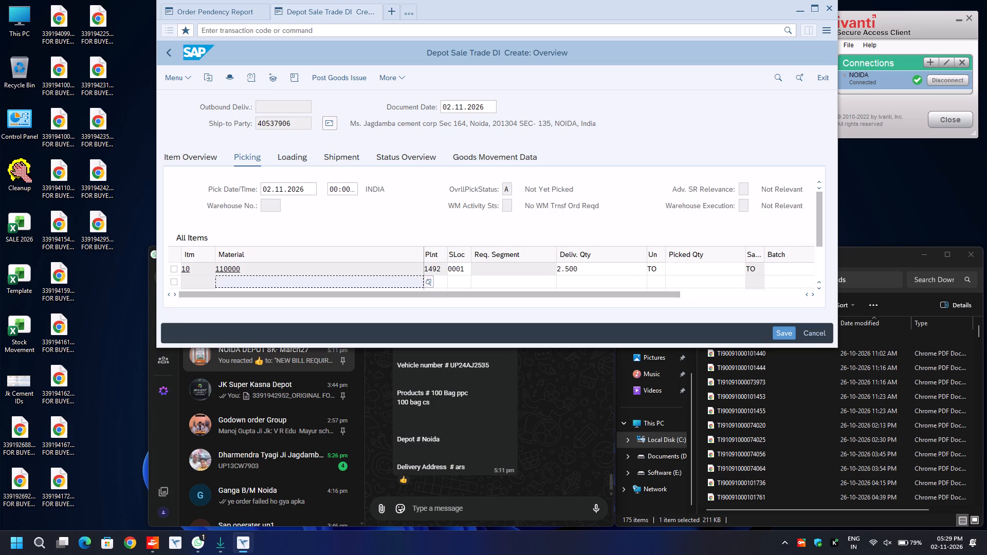
click(709, 266)
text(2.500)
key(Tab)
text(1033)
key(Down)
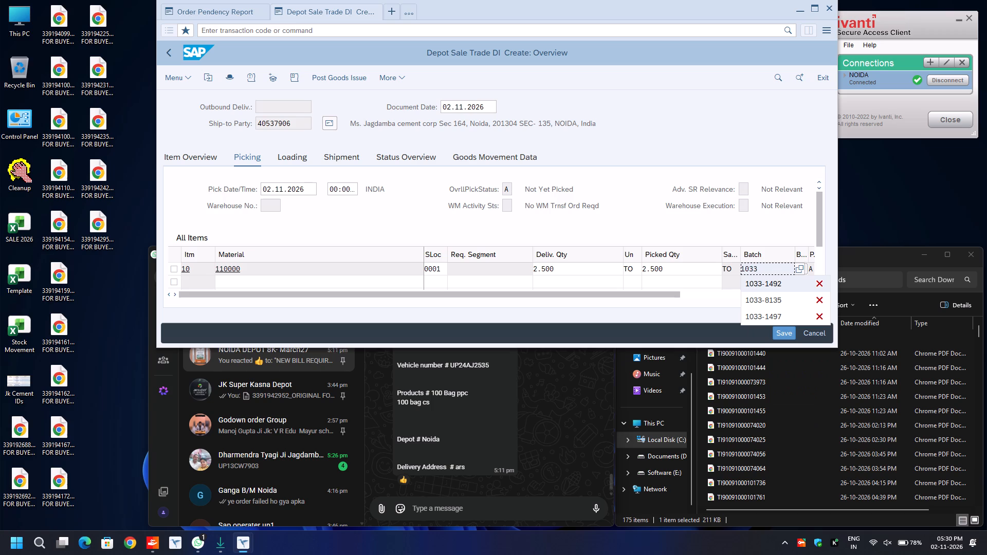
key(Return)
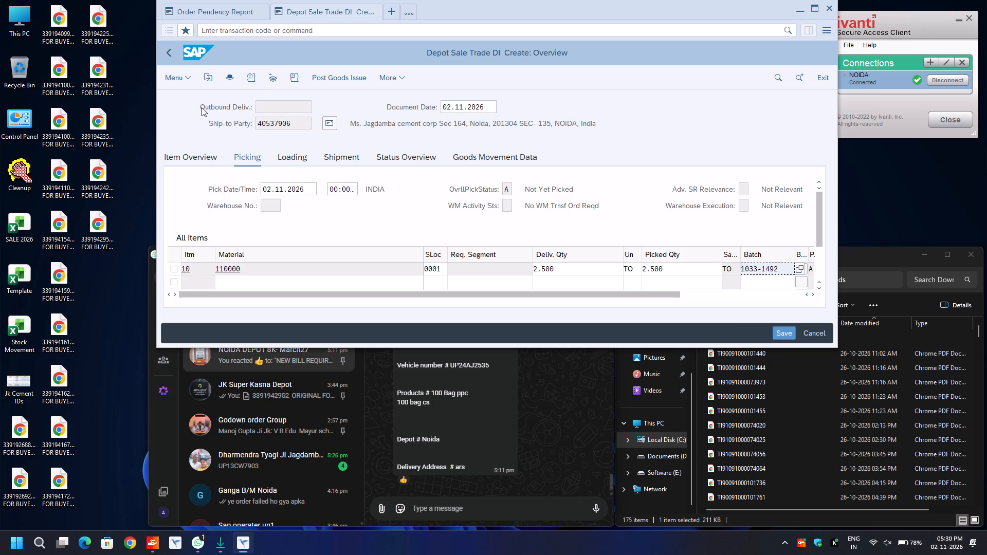
In the delivery header's additional data, set the transport mode to ROAD and fill Road Transporter1 with the first suggested previous entry.
click(230, 77)
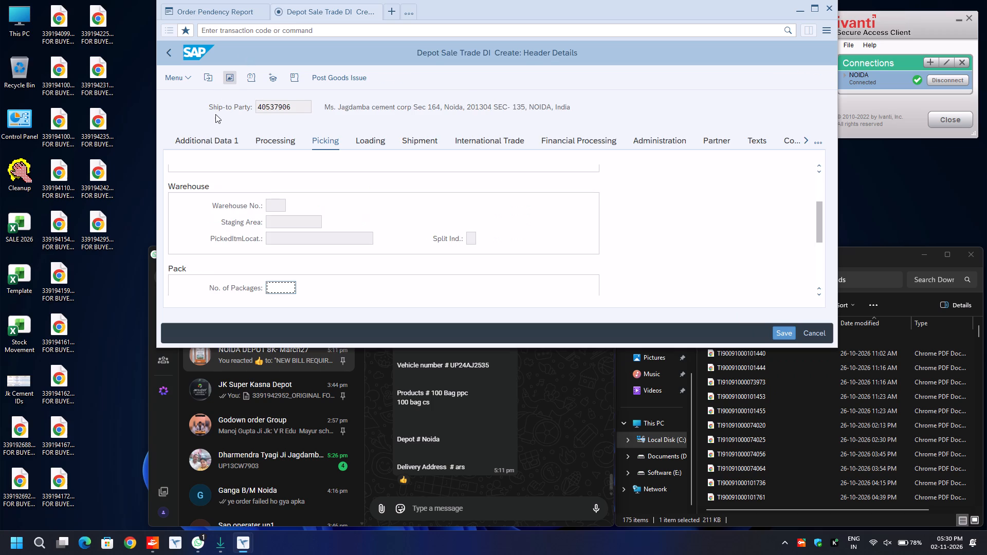
click(204, 140)
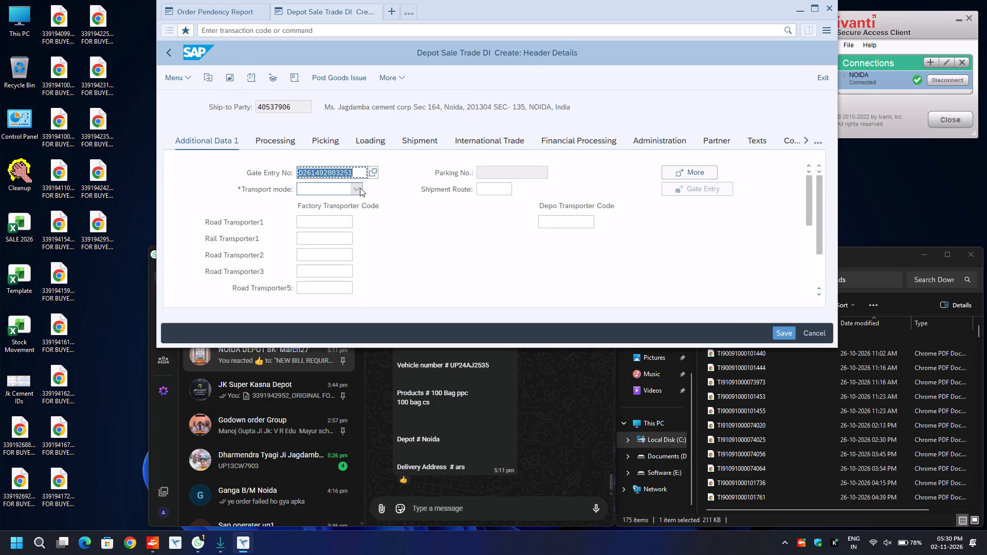
click(360, 188)
click(291, 234)
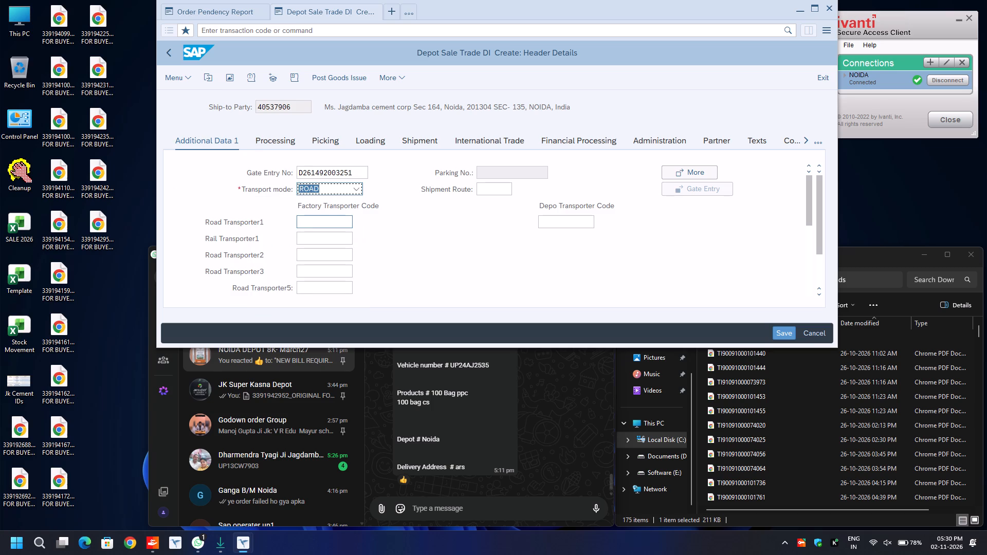
click(312, 219)
key(BackSpace)
key(Down)
key(Return)
key(Return)
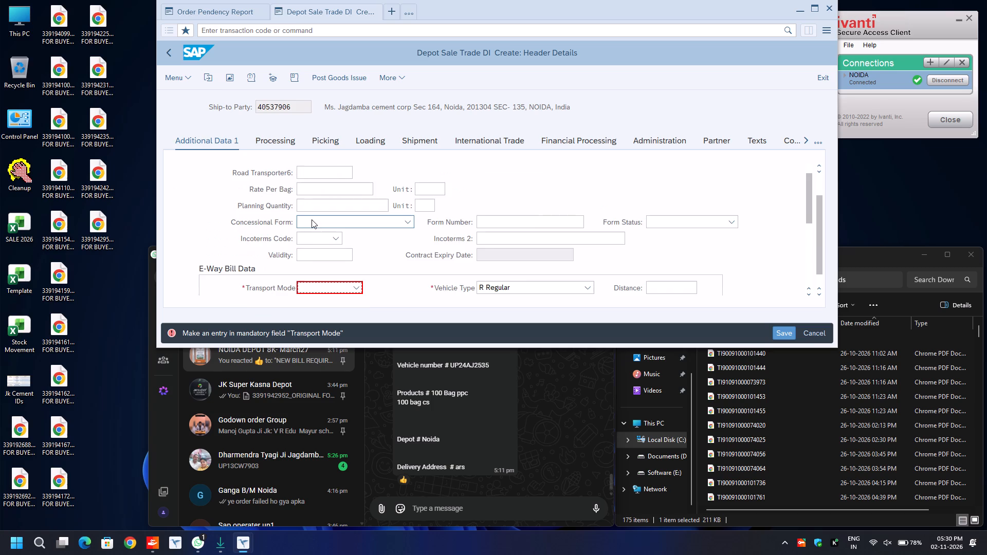
Complete the e-way bill data with transport mode Road and distance 30.
text(RO)
key(Tab)
key(Tab)
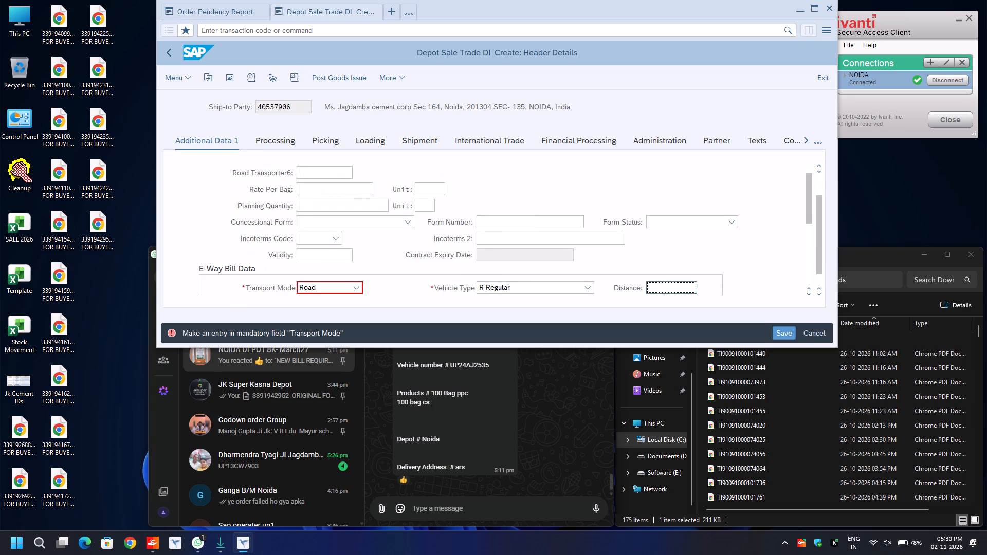
key(BackSpace)
key(Down)
key(Return)
key(Down)
key(Down)
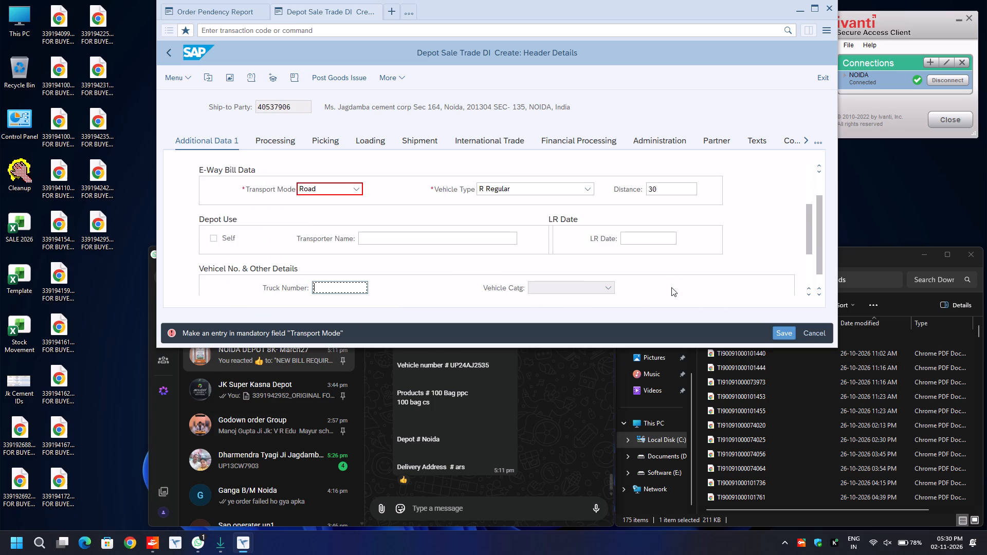
key(BackSpace)
key(Down)
key(Return)
key(Tab)
key(Tab)
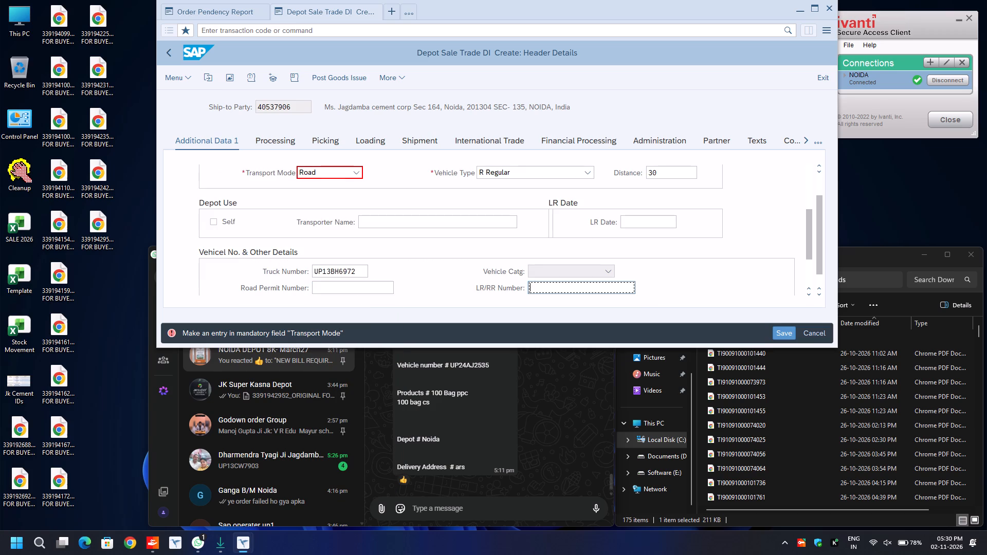
key(BackSpace)
key(Down)
key(Return)
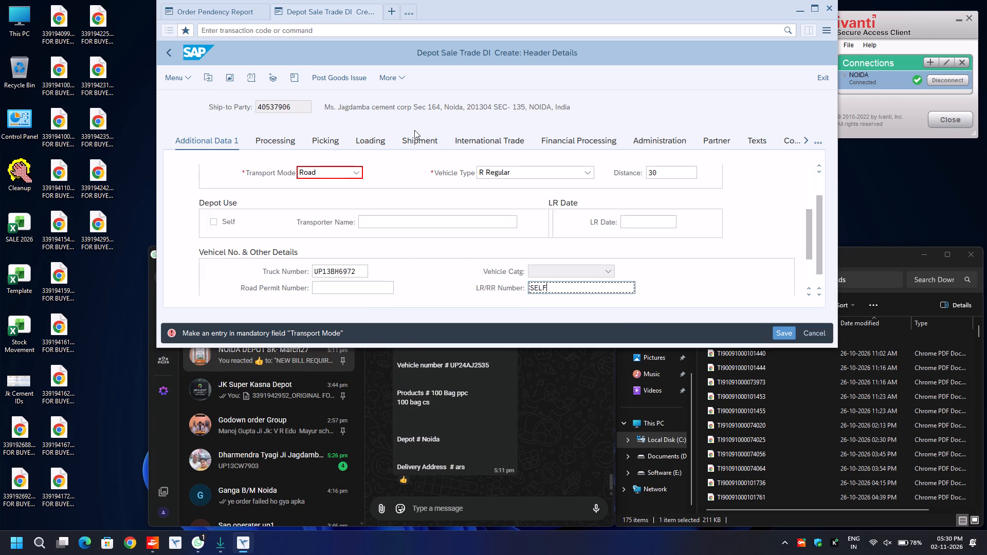
click(413, 140)
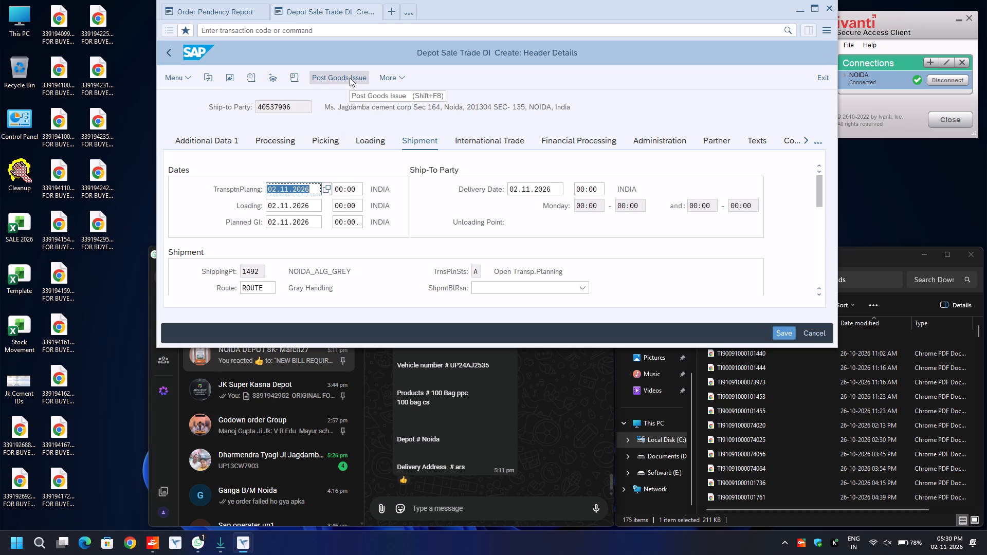
drag(350, 78, 339, 78)
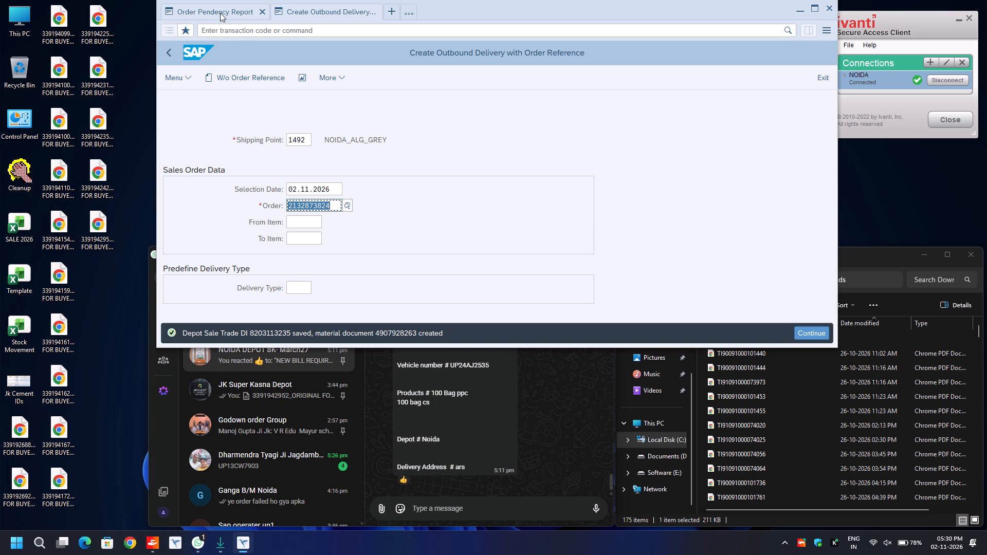
click(220, 13)
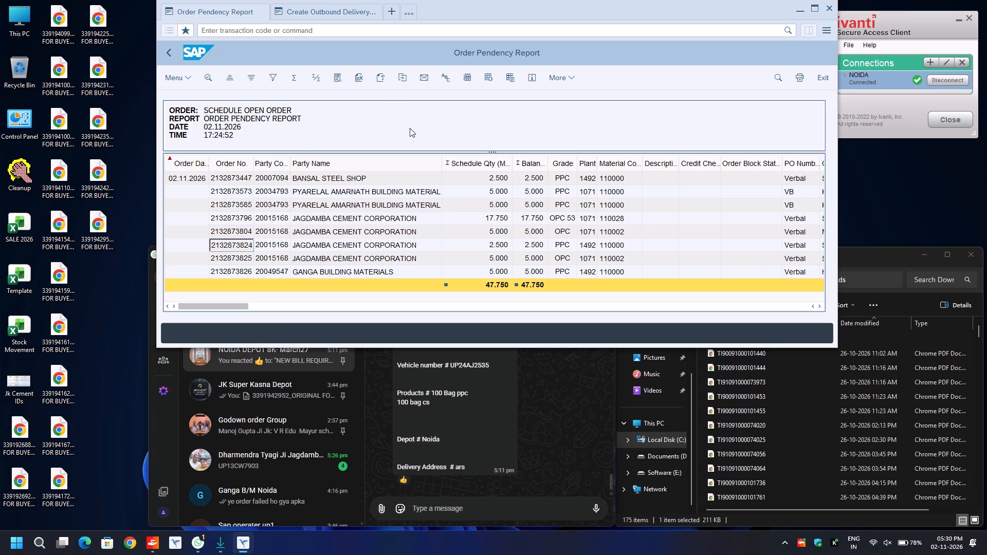
click(230, 178)
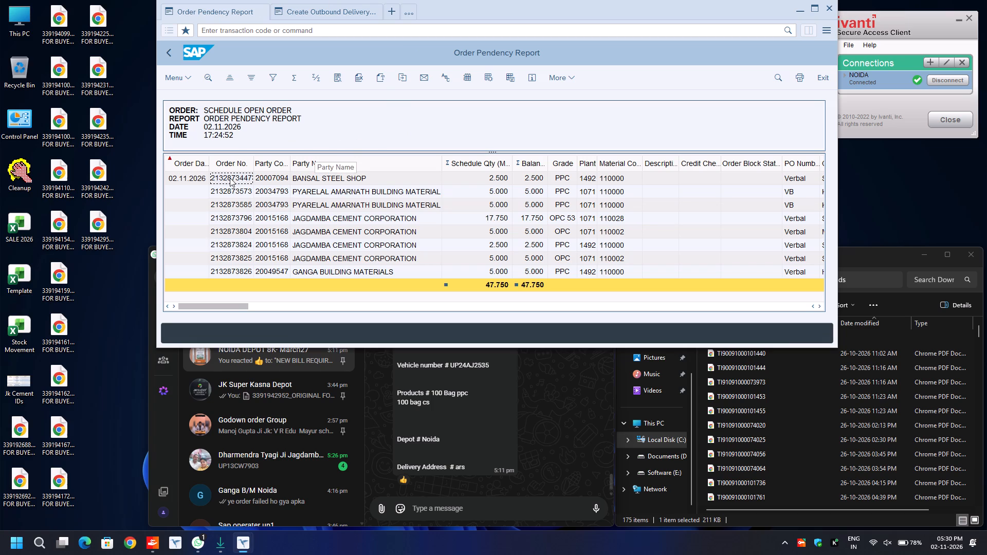
key(ctrl+c)
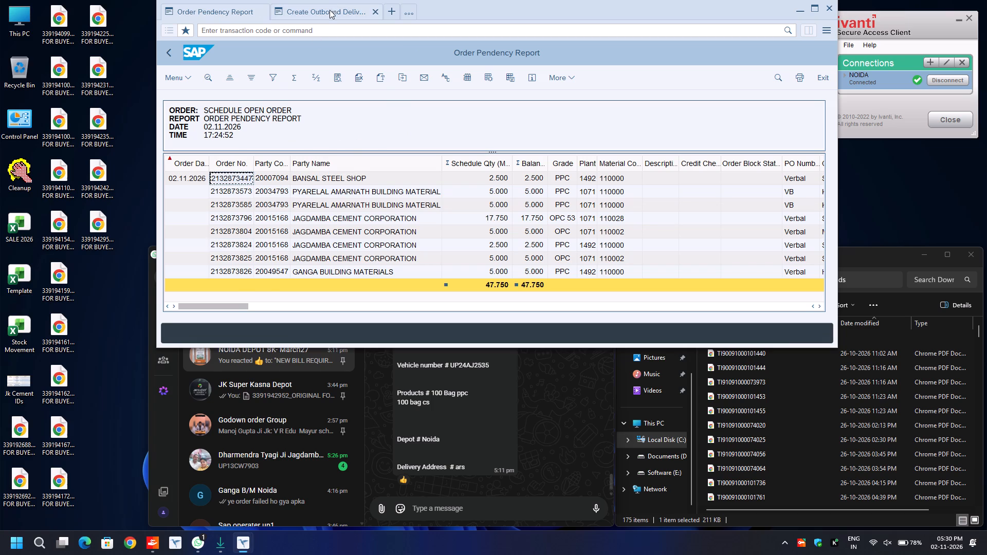
click(330, 10)
key(ctrl+a)
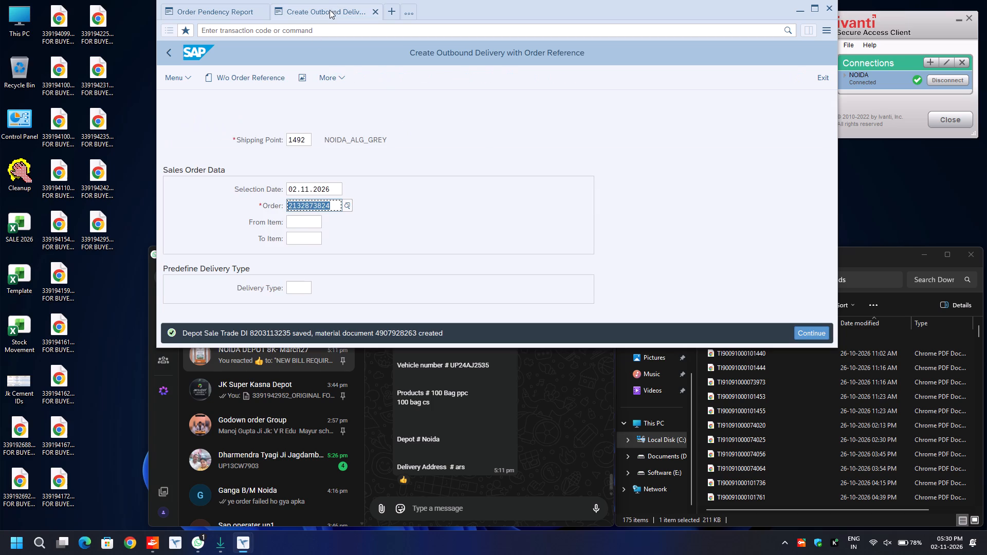
key(ctrl+v)
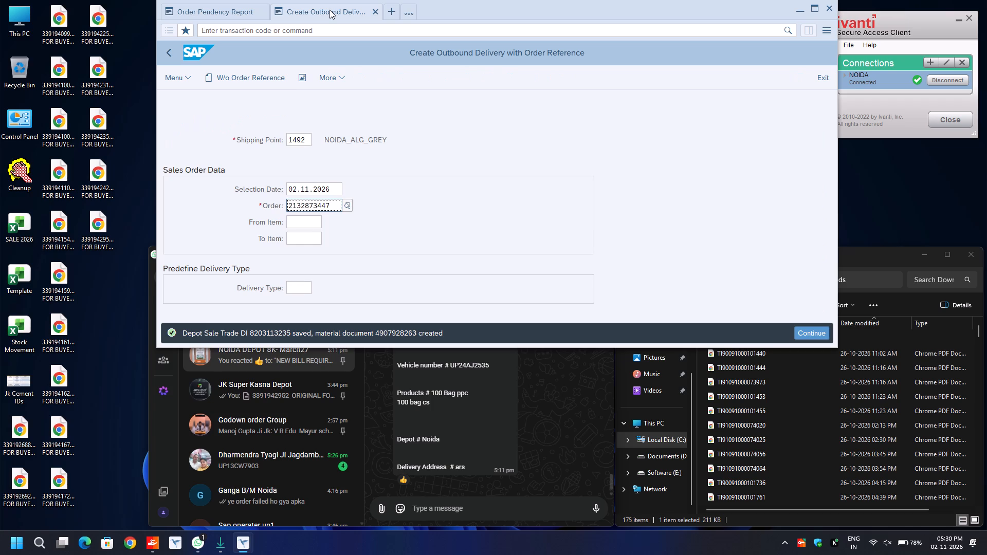
key(Return)
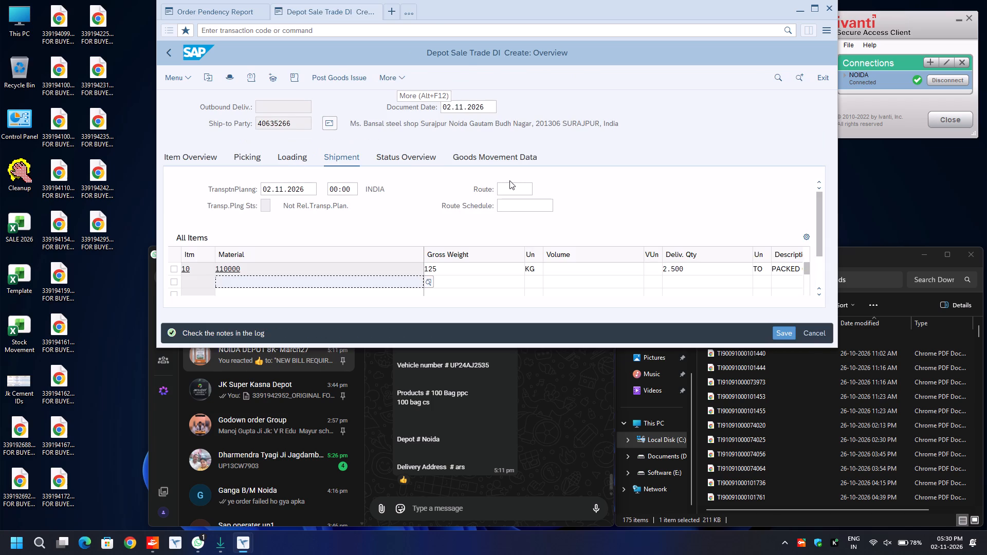
Set the shipment route of the Bansal Steel Shop delivery to ROUTE using the previous entry.
click(516, 188)
key(BackSpace)
key(Down)
key(Return)
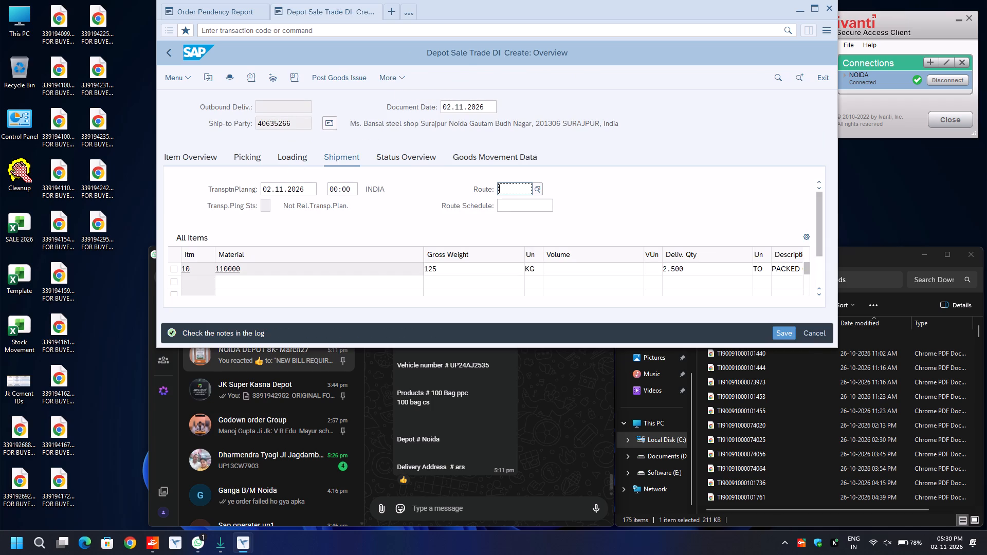
In the picking data for material 110000, enter picked quantity 2.500 and batch 1033-1492.
click(253, 156)
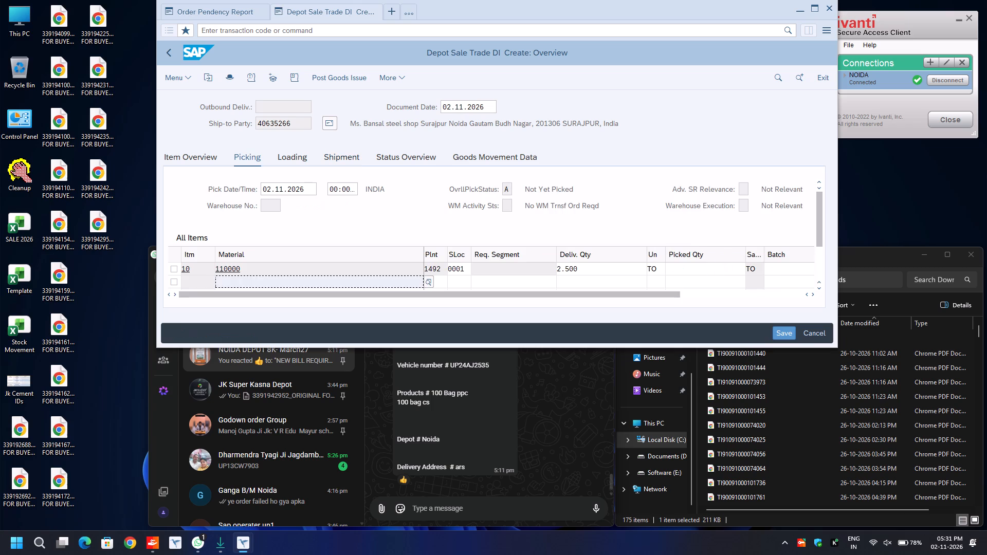
click(693, 270)
text(2.500)
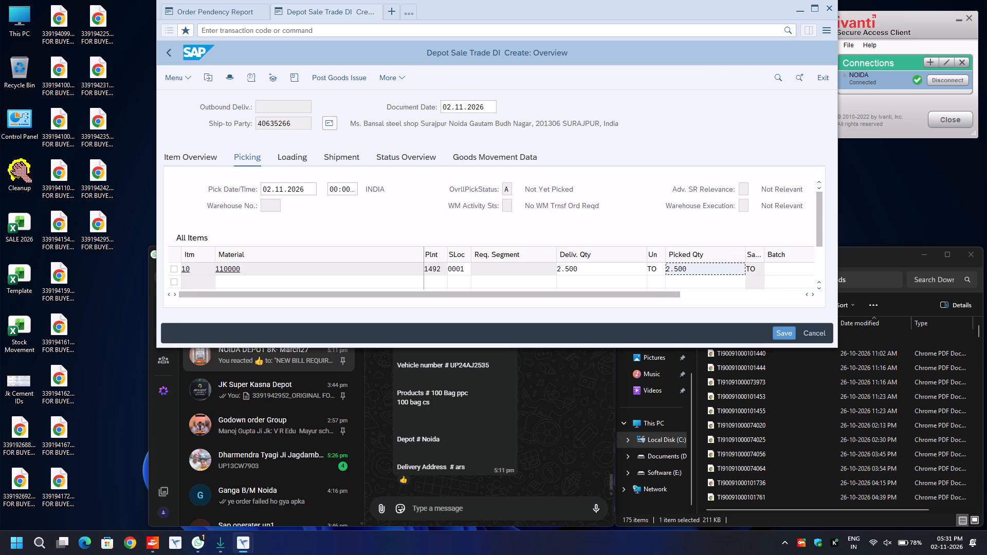
key(Tab)
key(BackSpace)
key(Down)
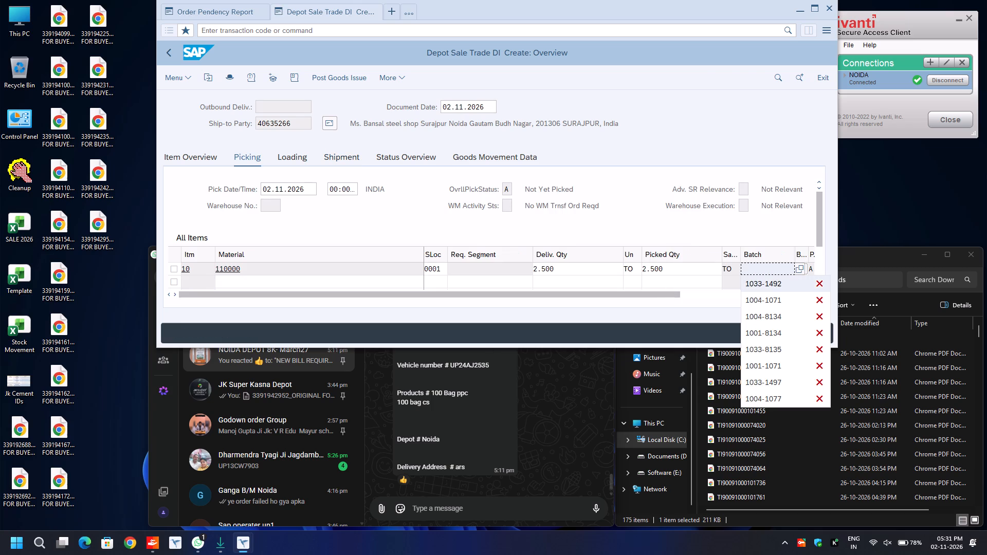
key(Return)
In the delivery header's additional data, set the transport mode to ROAD and fill Road Transporter1 with the first suggested previous entry.
key(F8)
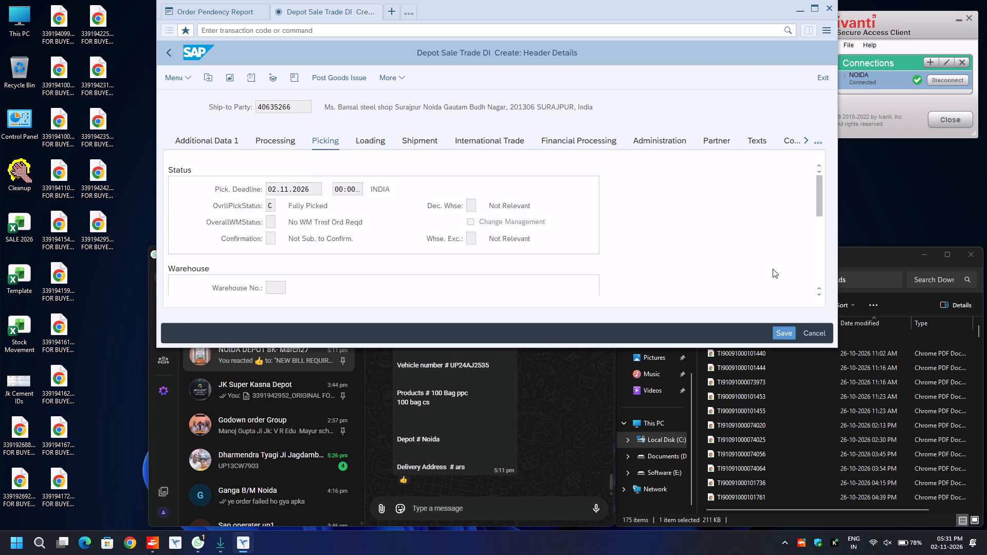
click(215, 142)
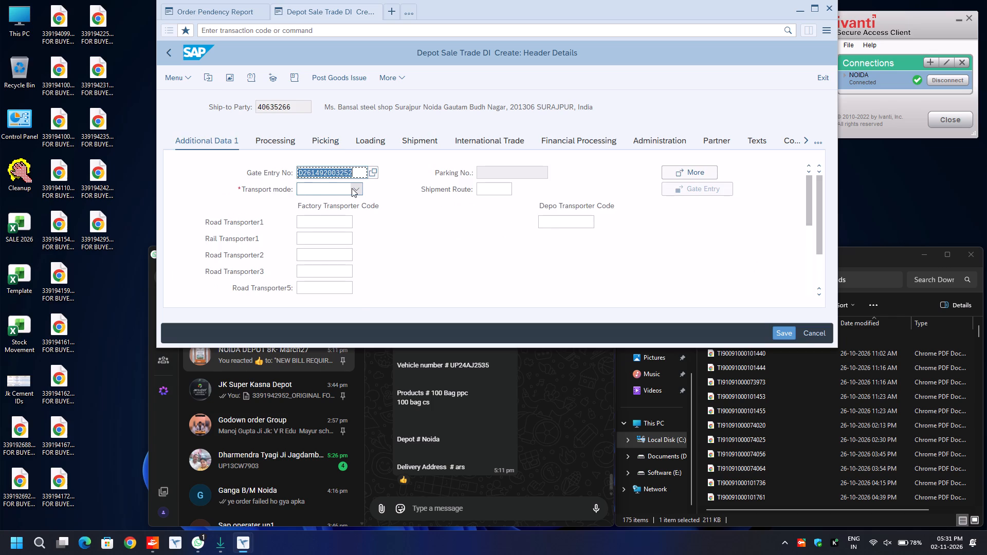
click(352, 188)
click(334, 239)
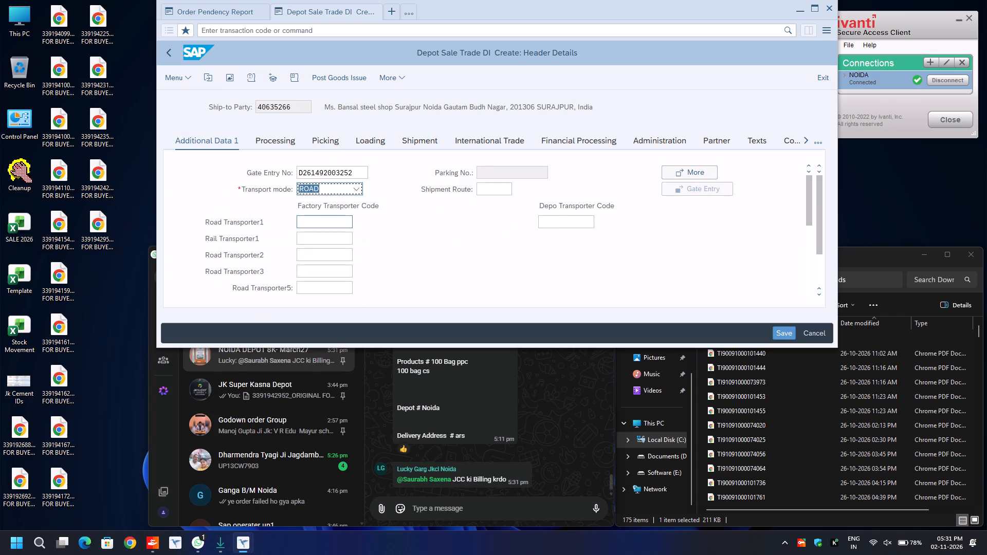
click(342, 219)
key(BackSpace)
key(Down)
key(Return)
key(Return)
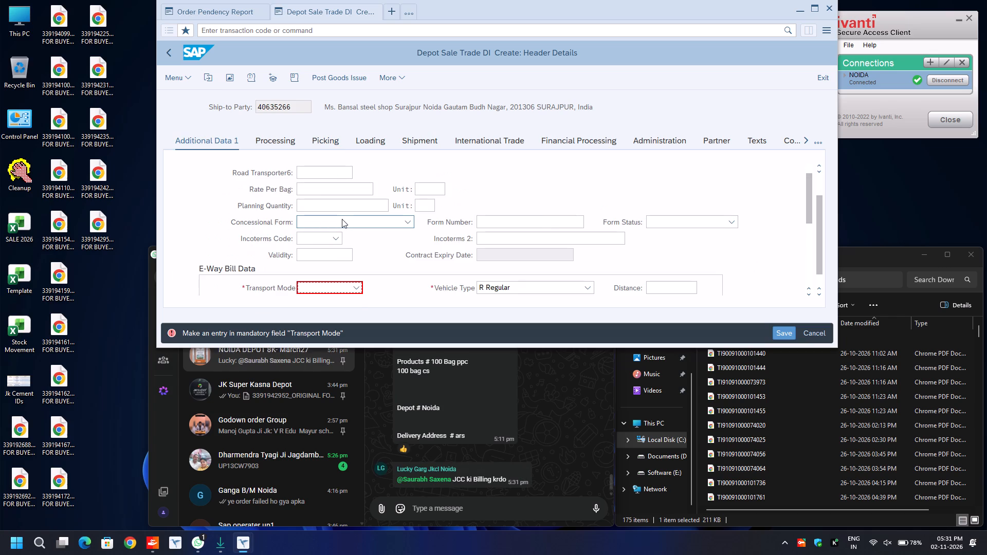
Complete the e-way bill data with transport mode Road and distance 30.
text(RO)
key(Tab)
key(Tab)
key(BackSpace)
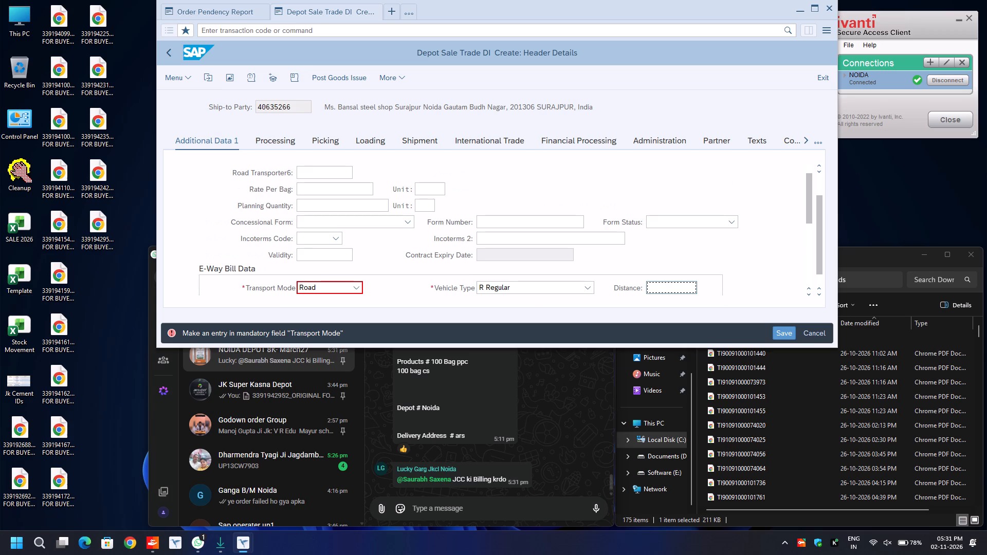
key(Down)
key(Return)
key(Down)
key(Down)
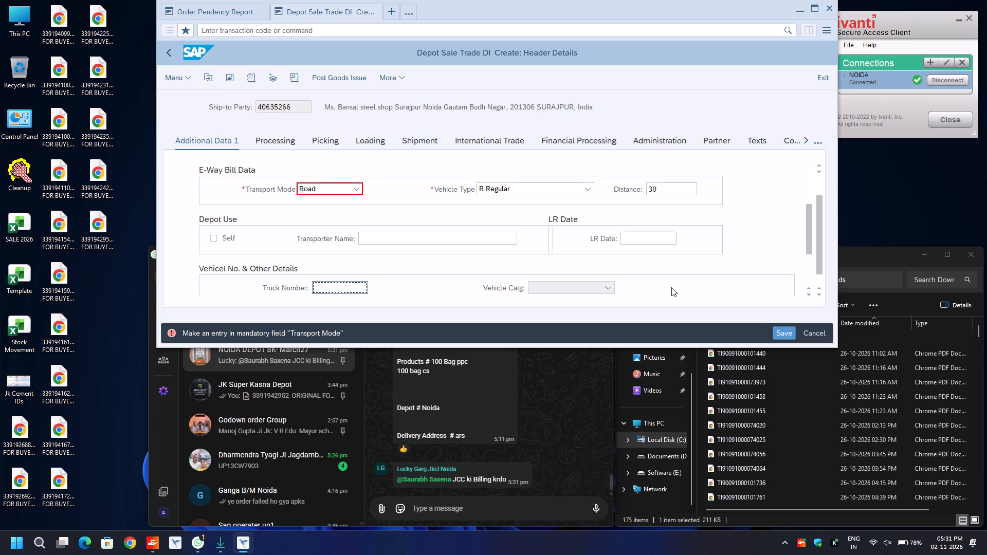
key(BackSpace)
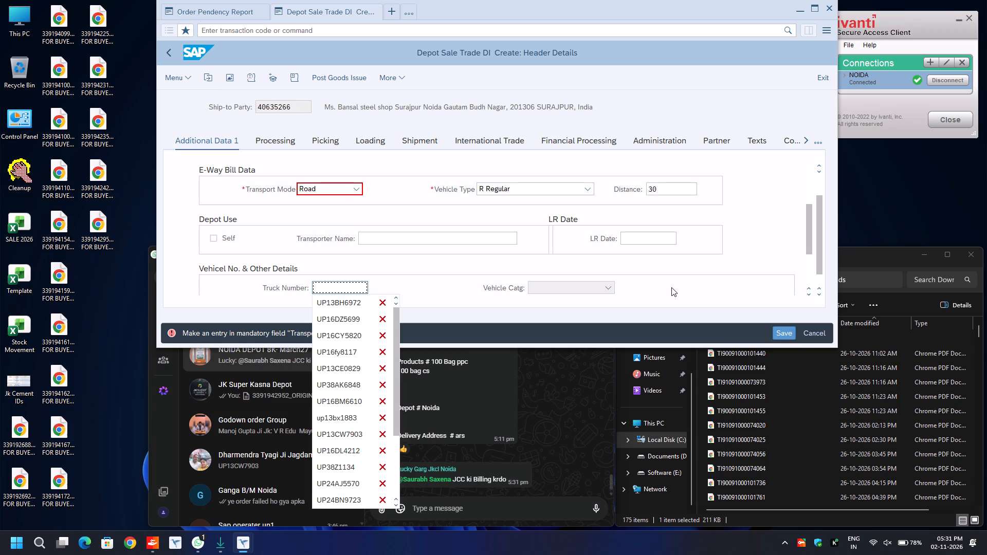
key(Down)
key(Down)
key(Return)
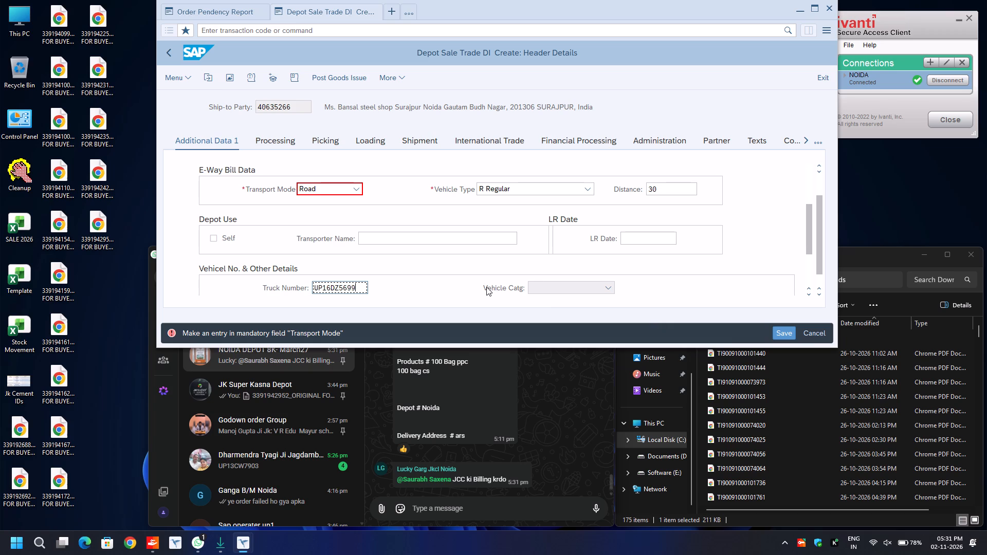
key(Tab)
key(Tab)
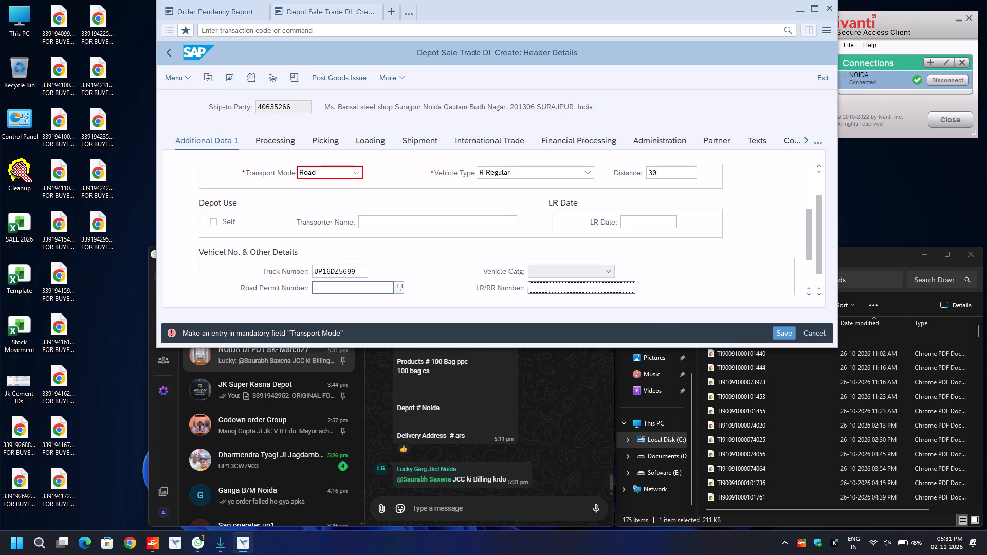
key(BackSpace)
key(Down)
key(Return)
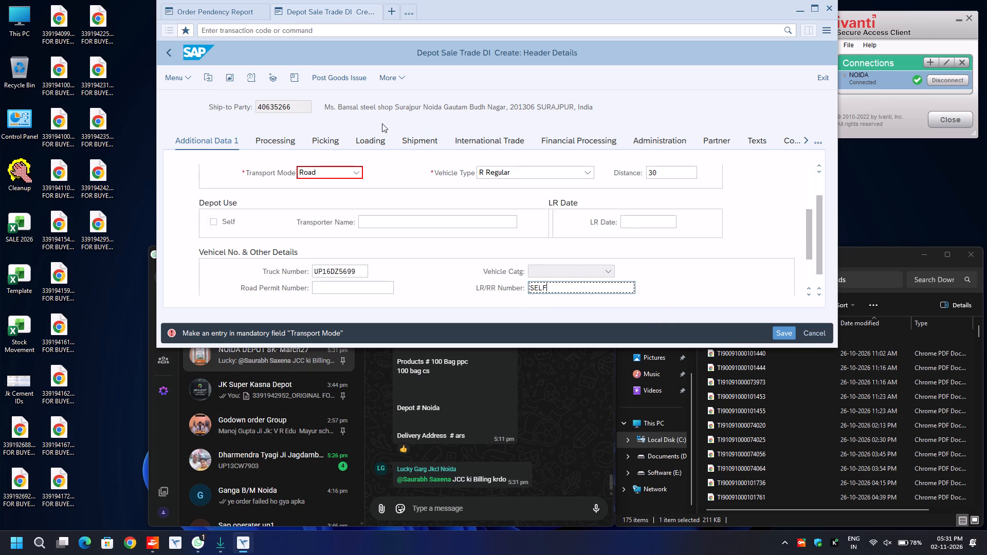
click(423, 141)
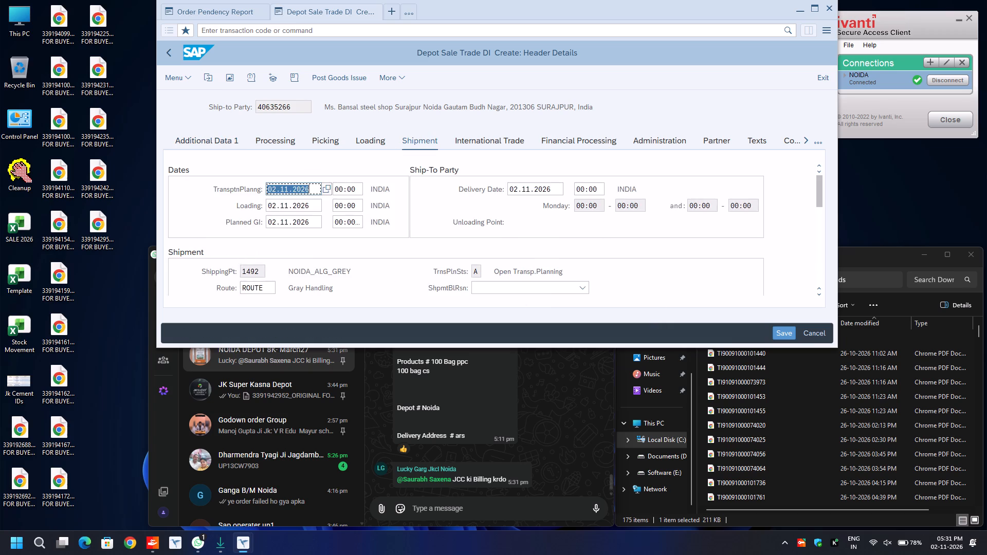
drag(330, 77, 339, 78)
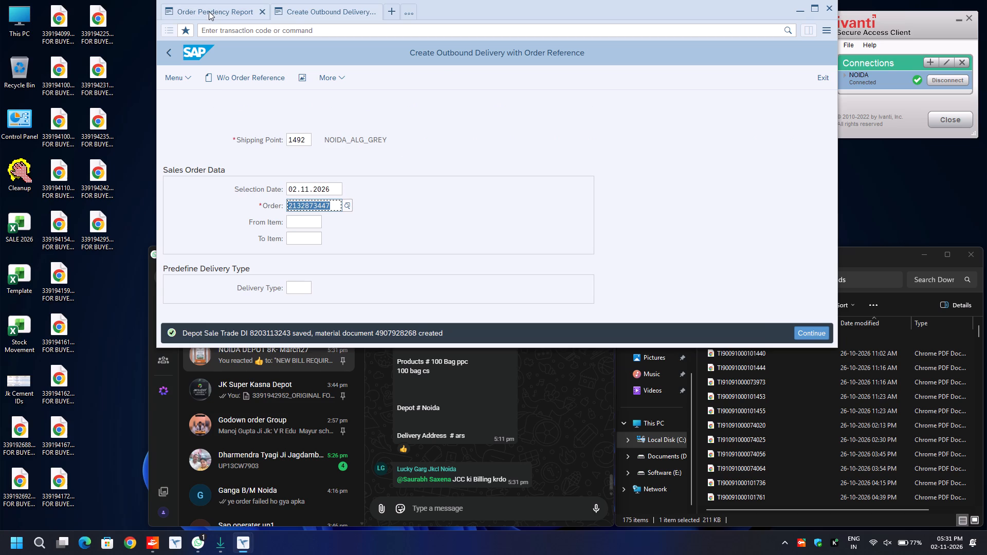
click(209, 11)
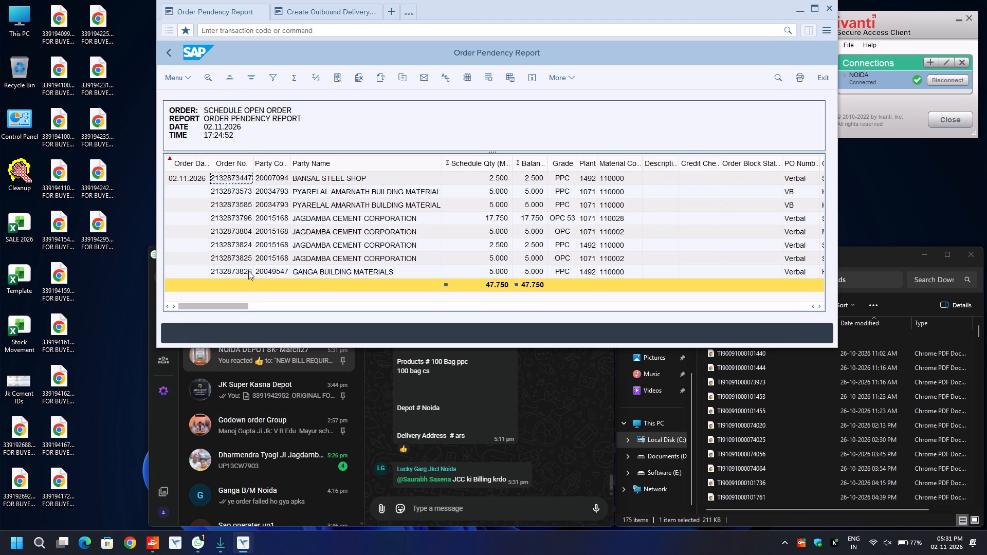
click(248, 271)
key(ctrl+y)
key(ctrl+c)
click(323, 11)
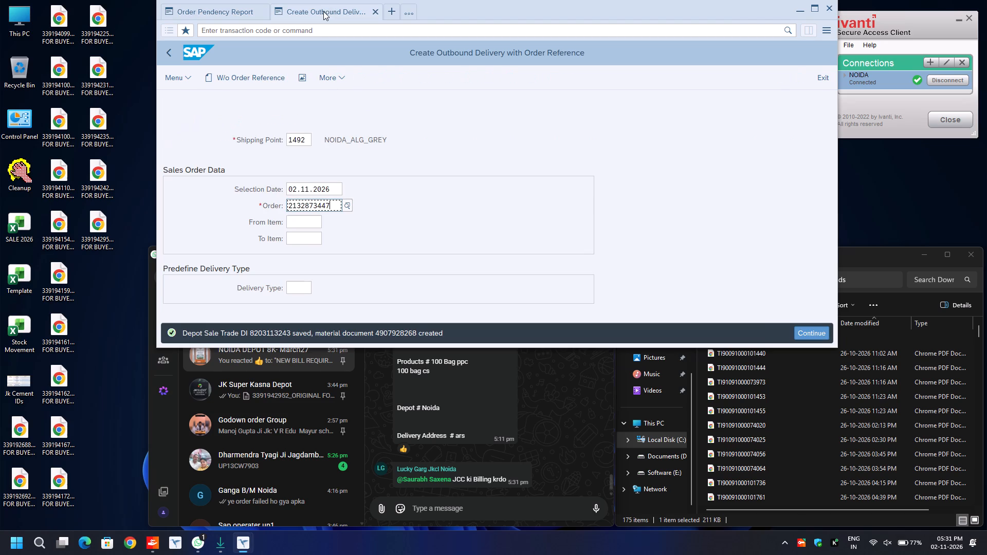
key(ctrl+a)
key(ctrl+v)
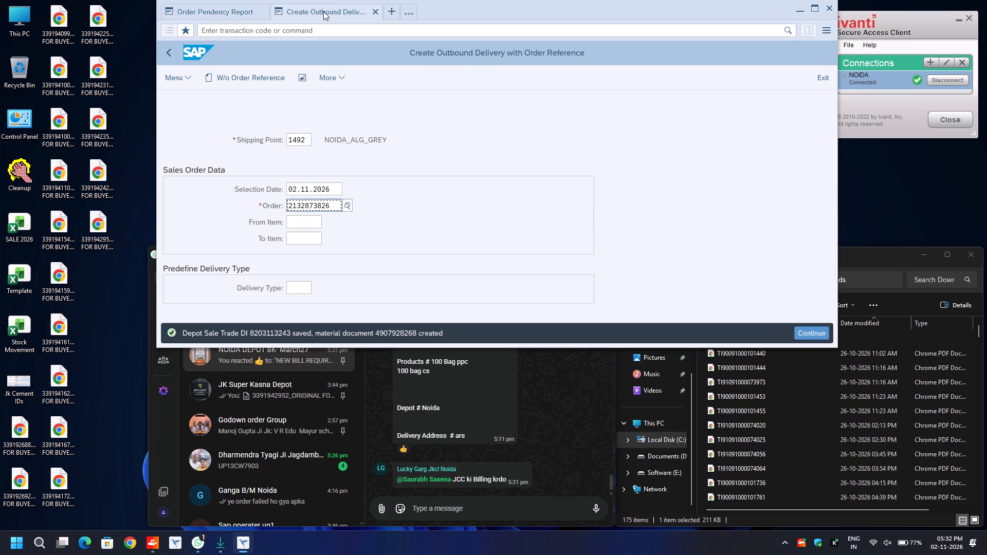
key(Return)
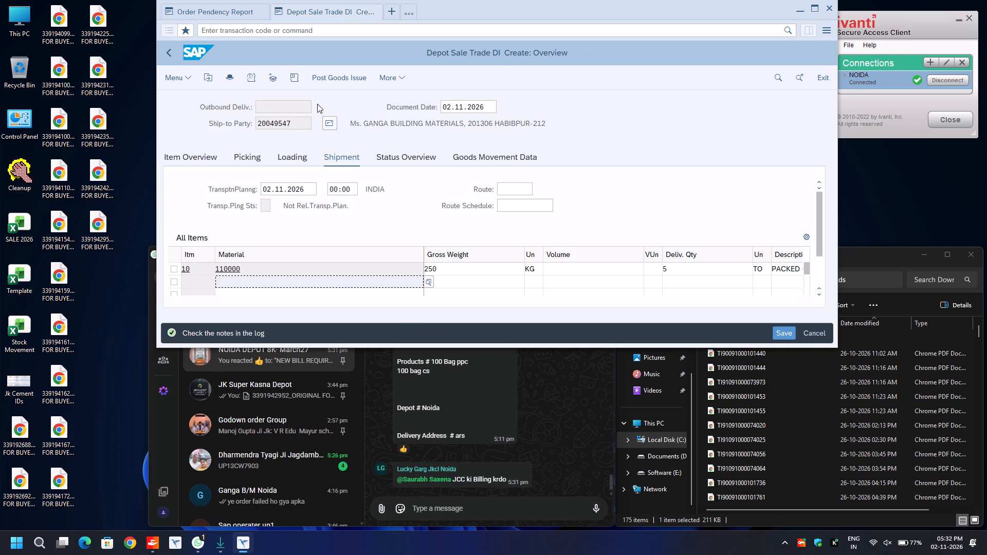
Set the shipment route of the Ganga Building Materials delivery to ROUTE using the previous entry.
click(511, 184)
key(BackSpace)
key(Down)
key(Return)
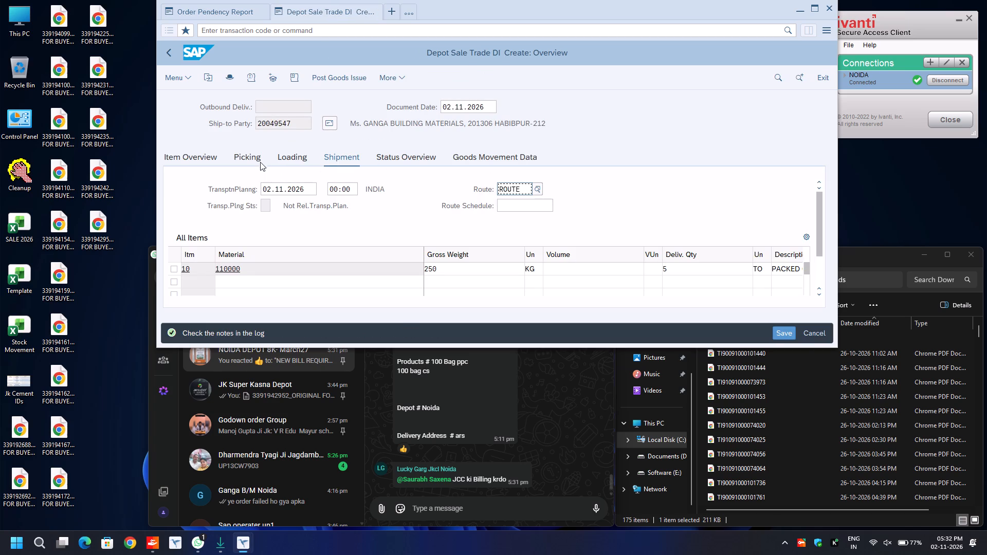
In the picking data for material 110000, enter picked quantity 5 and batch 1033-1492.
click(252, 155)
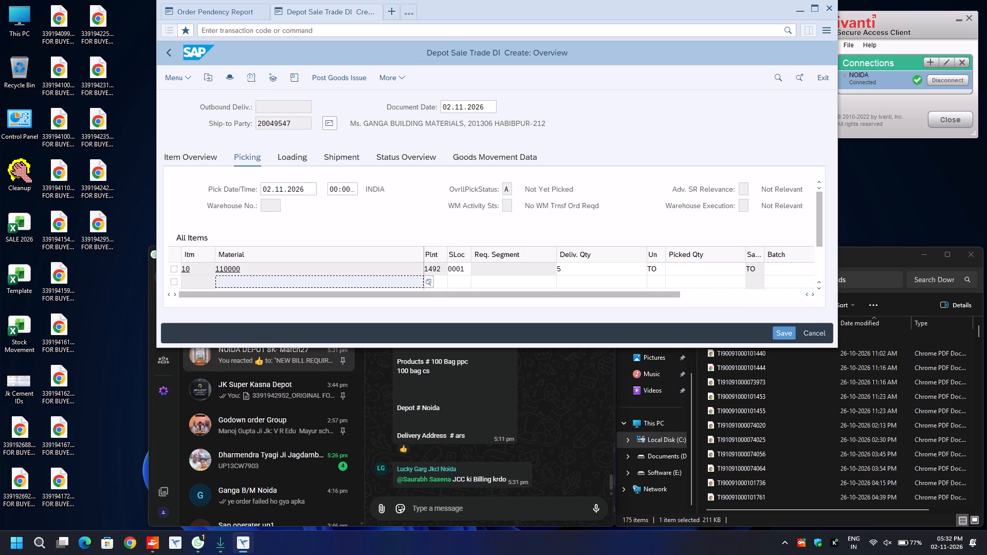
click(706, 268)
key(5)
key(Tab)
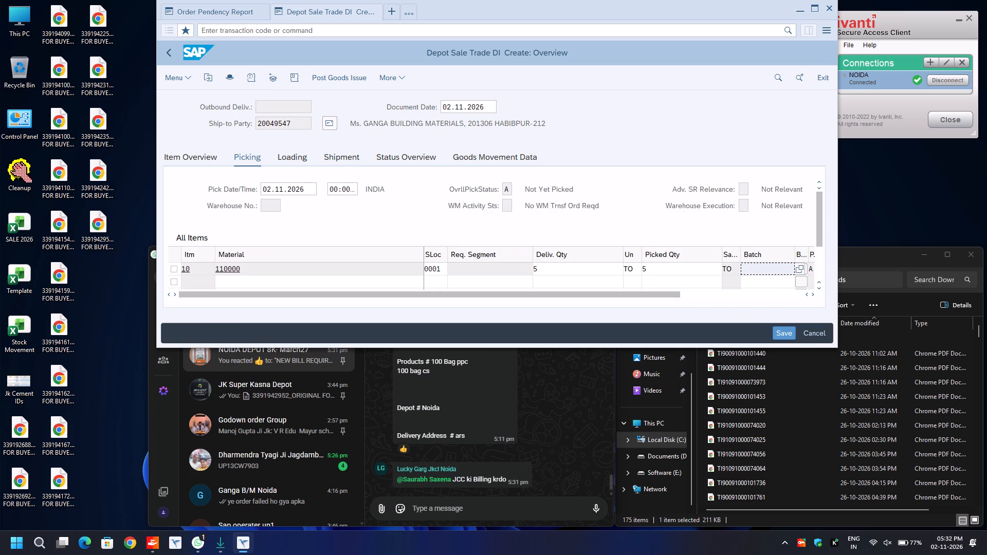
key(BackSpace)
key(Down)
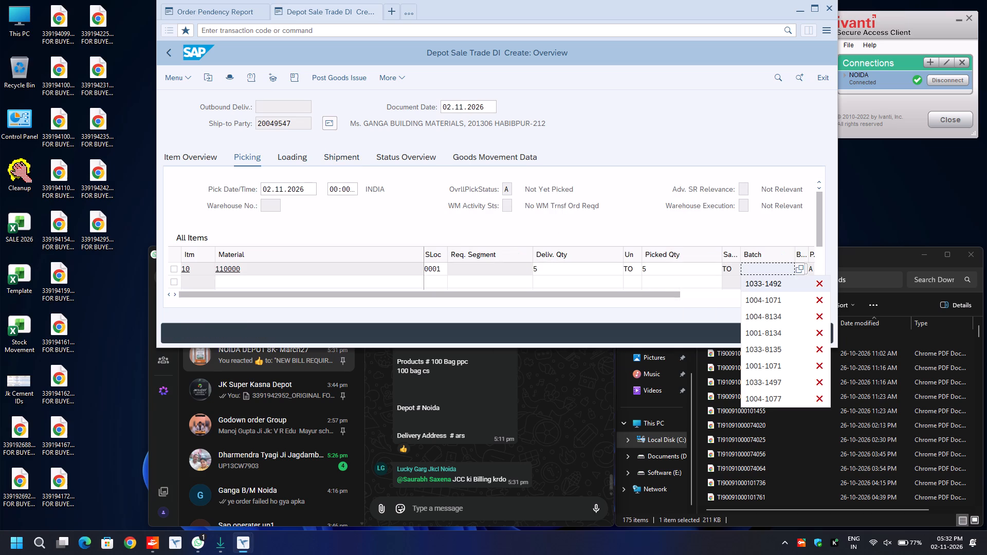
key(Return)
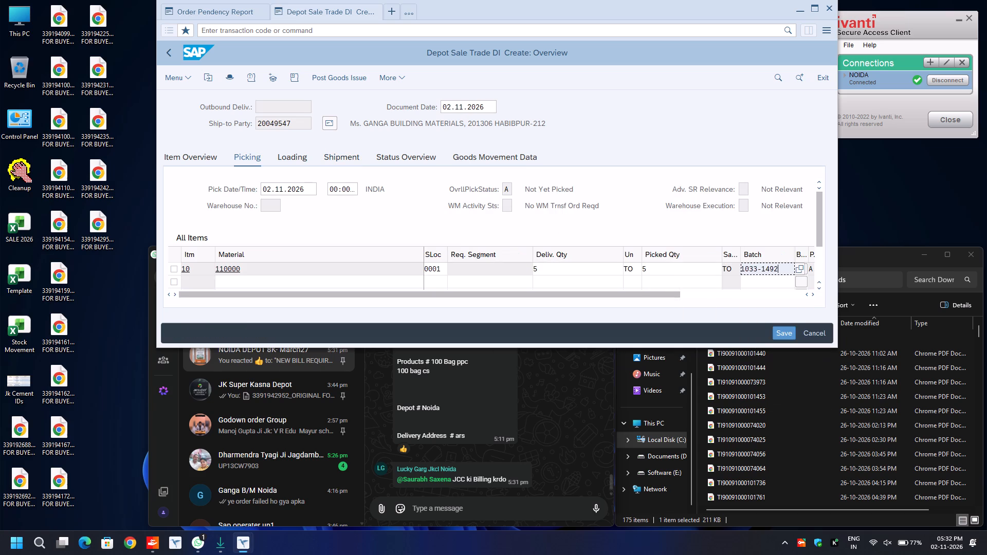
In the Ganga Building Materials delivery's header details, set the transport mode to ROAD and fill Road Transporter1 with the previous entry.
key(F8)
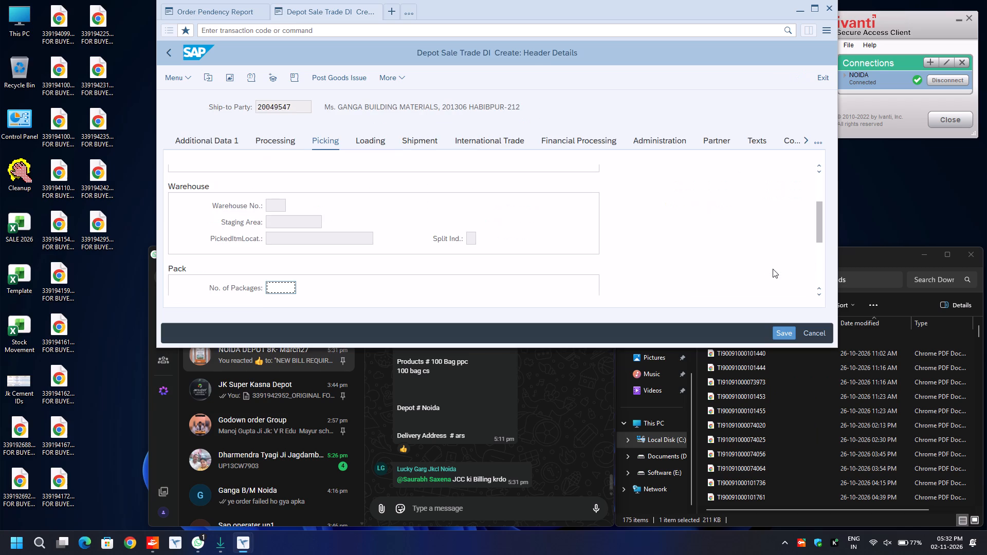
click(214, 138)
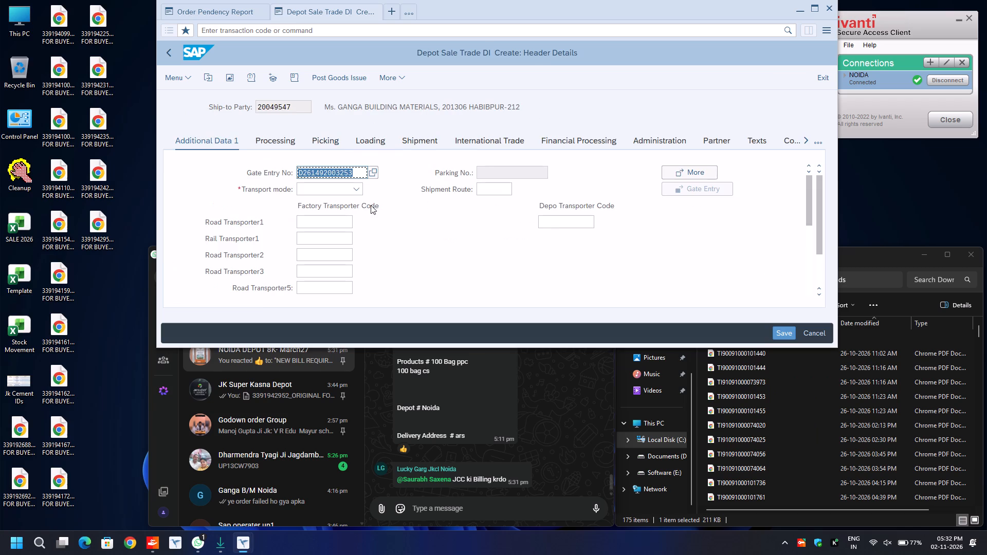
click(357, 186)
click(326, 235)
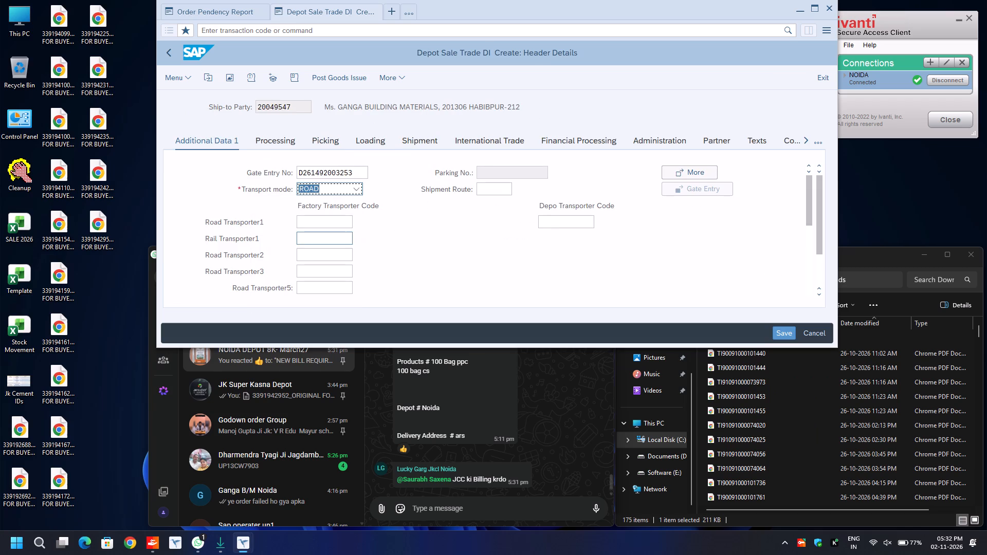
click(319, 221)
key(BackSpace)
key(Down)
key(Return)
key(Return)
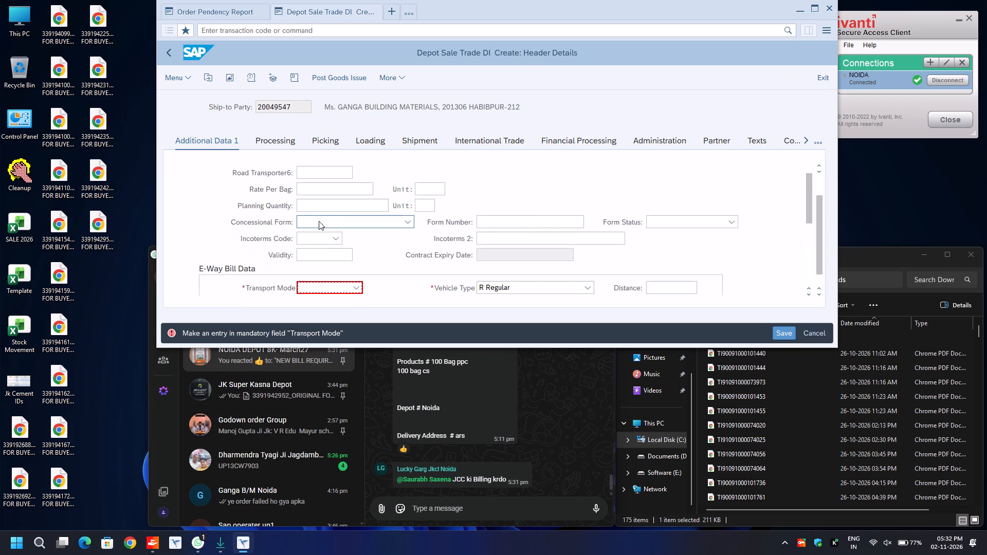
In the E-Way Bill data, set the transport mode to Road and the distance to 30.
text(RO)
key(Tab)
key(Tab)
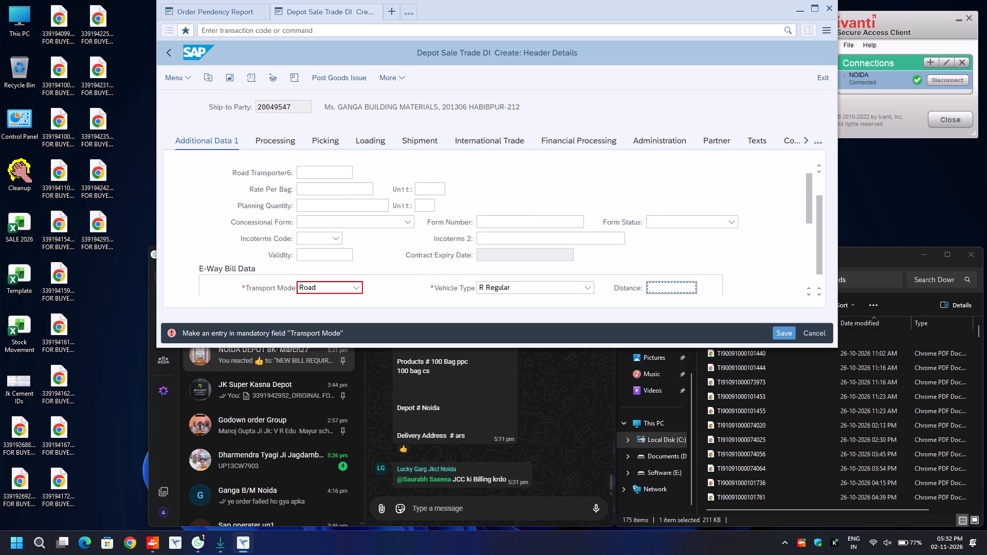
key(BackSpace)
key(Down)
key(Return)
key(Down)
key(Down)
key(BackSpace)
key(Down)
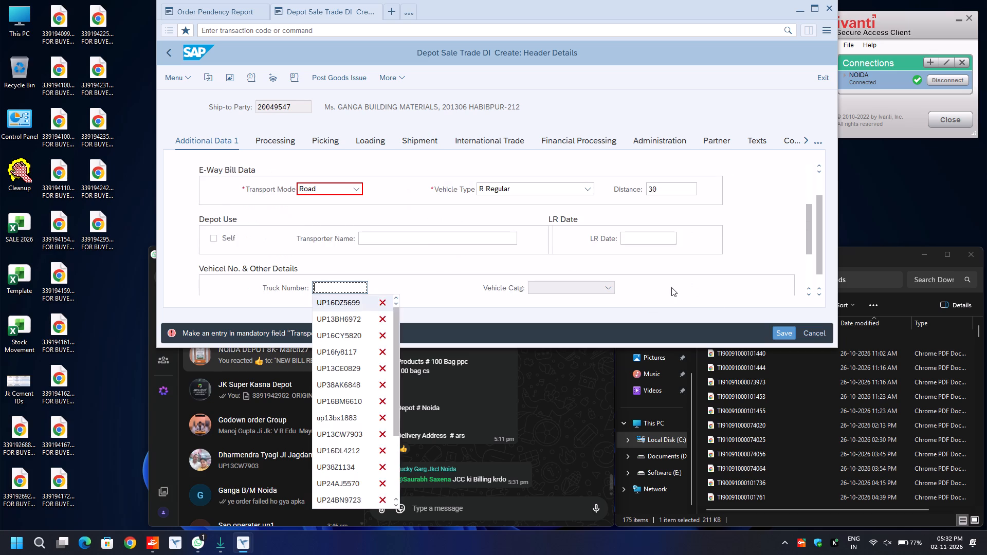
key(Return)
key(Down)
key(Tab)
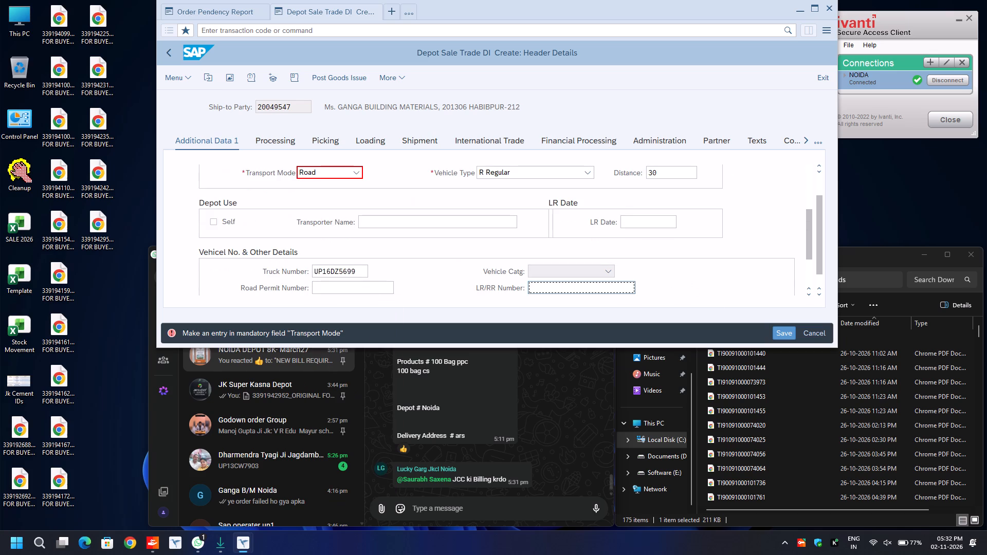
key(BackSpace)
key(Down)
key(Return)
Check the shipment data and post the goods issue for the Ganga Building Materials delivery.
click(410, 141)
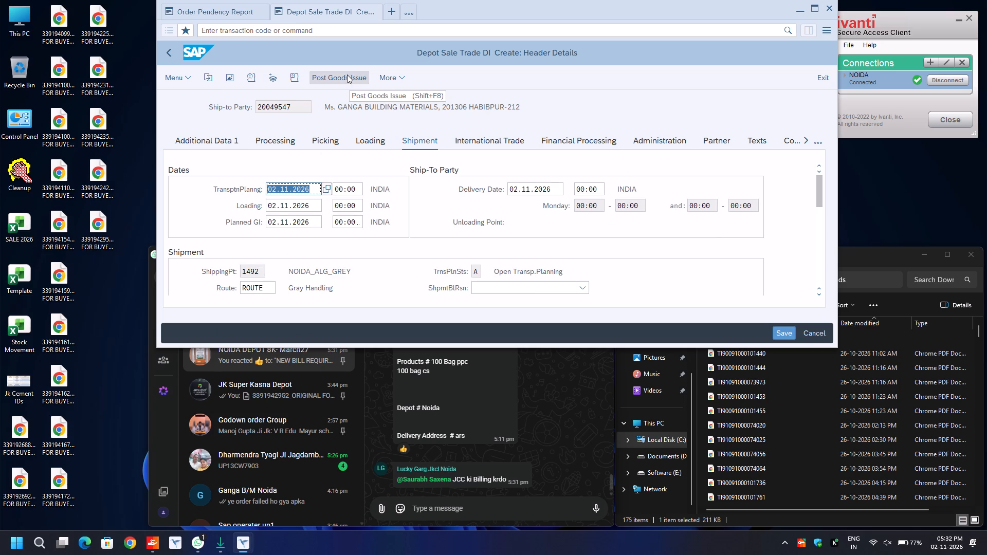
drag(347, 75, 339, 78)
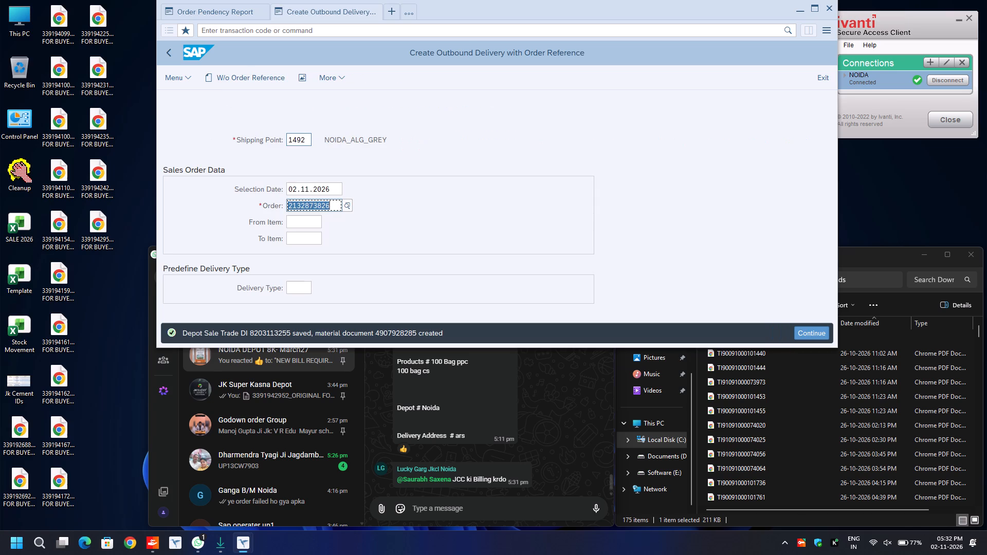
click(226, 13)
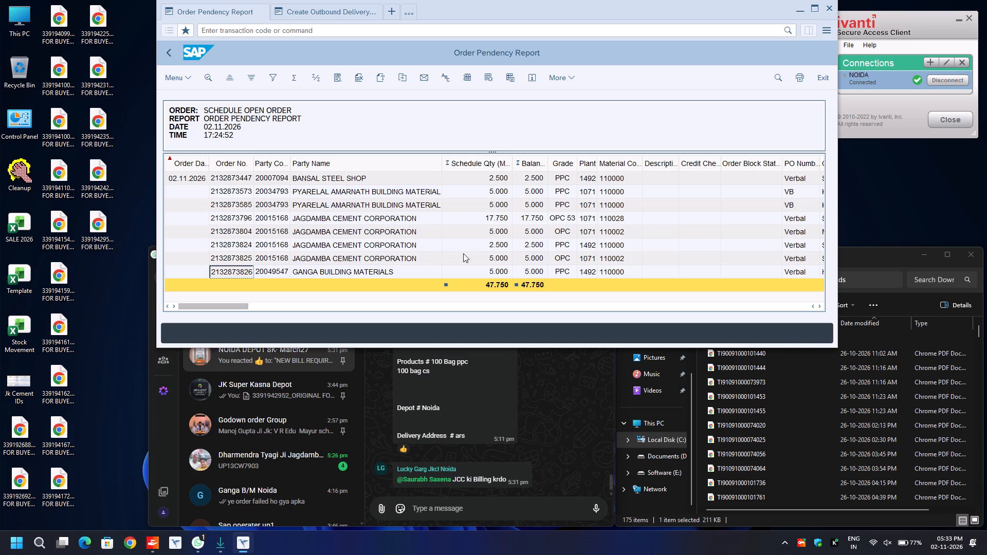
click(236, 217)
key(ctrl+c)
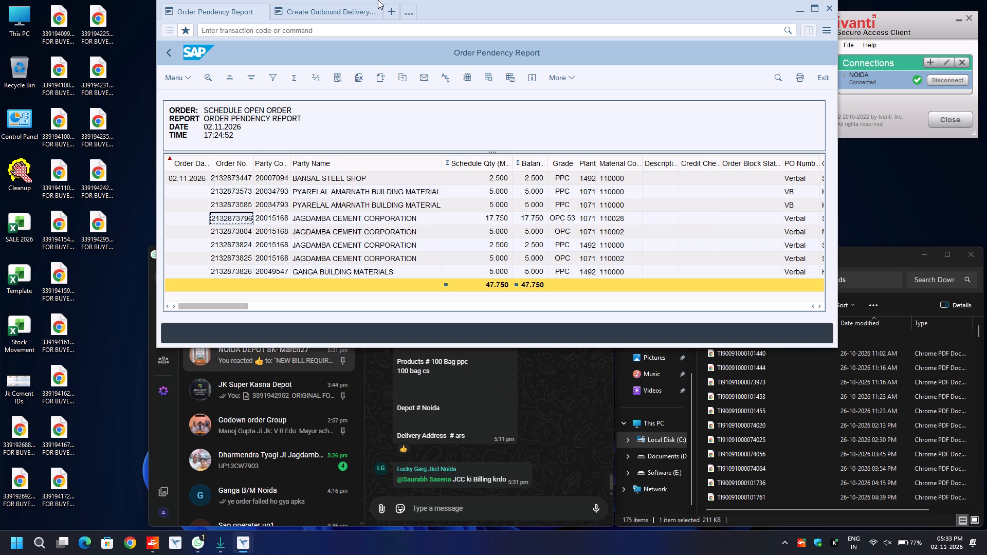
click(332, 8)
key(ctrl+a)
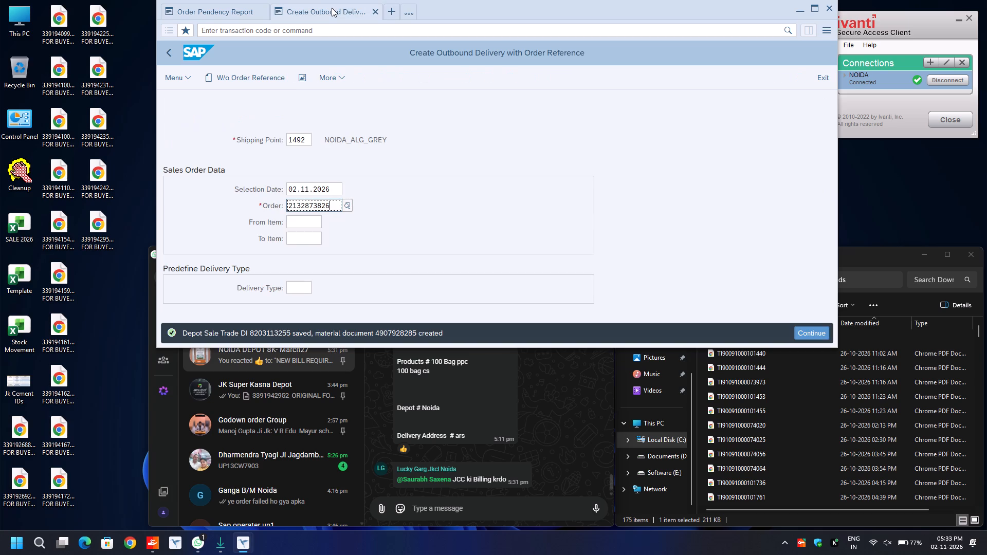
key(ctrl+v)
key(Up)
key(Up)
key(ctrl+a)
text(1071)
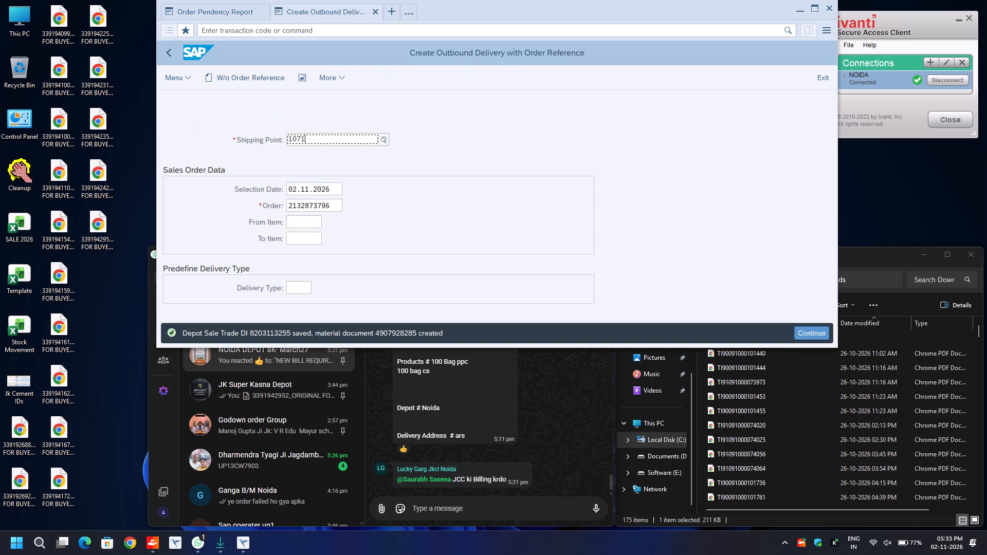
key(Return)
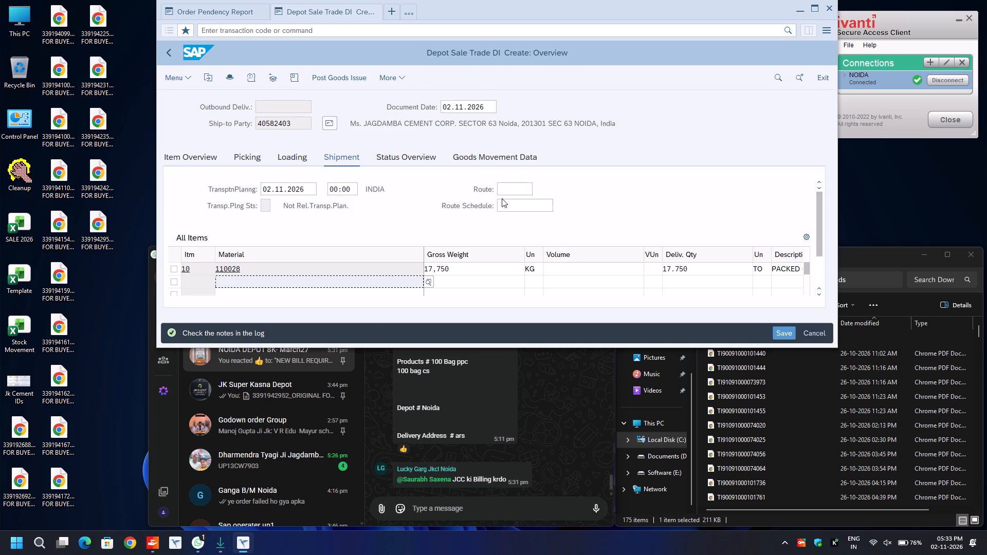
Set the shipment route of the Jagdamba Cement delivery to ROUTE using the previous entry.
click(515, 188)
key(BackSpace)
key(Down)
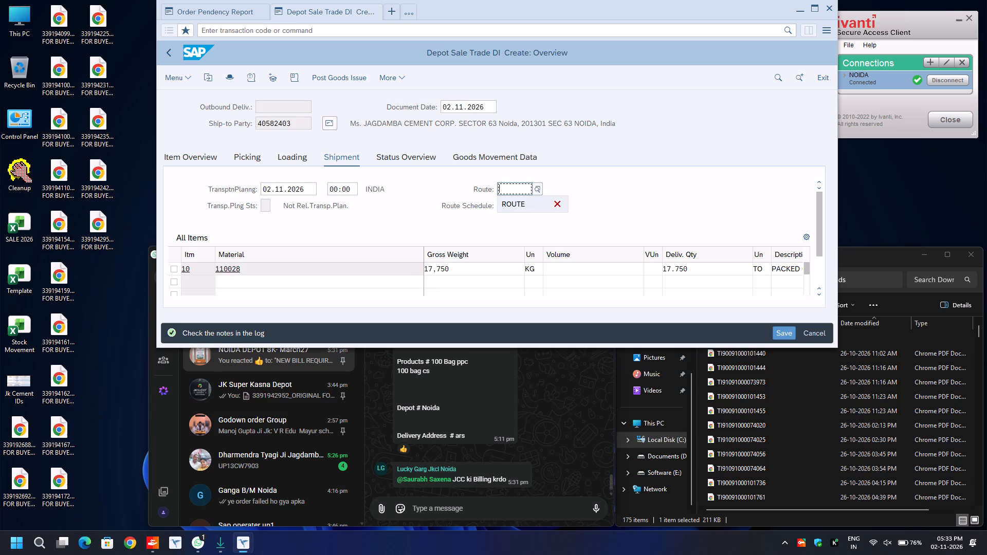
key(Return)
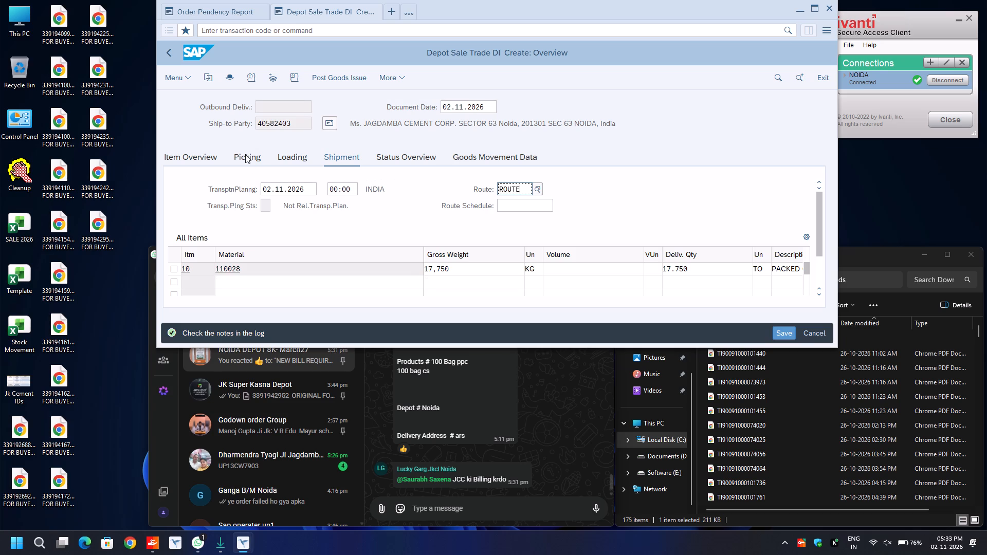
In the picking data for material 110028, enter picked quantity 17.750 and batch 1004-1071.
click(245, 154)
click(696, 269)
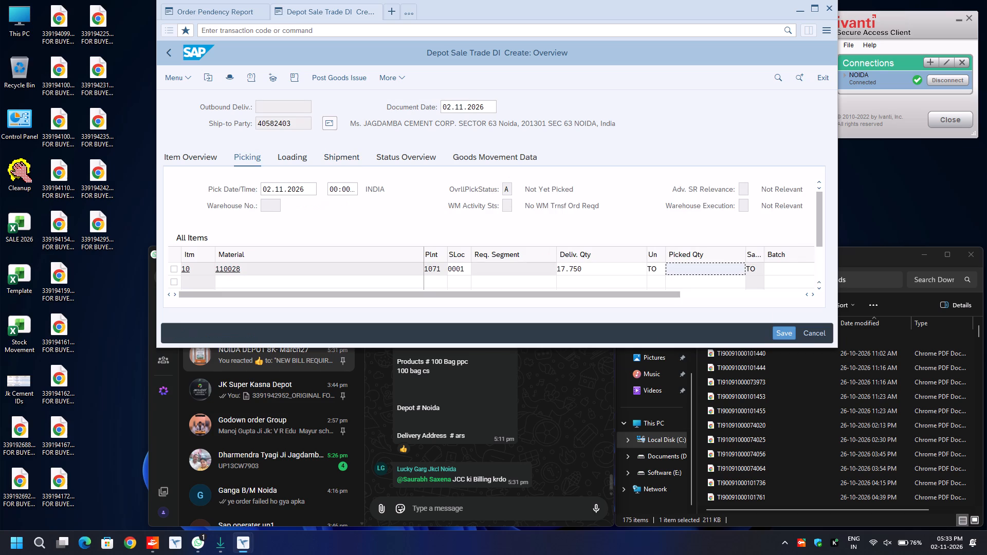
text(17.)
text(750)
key(Tab)
text(1004)
key(Down)
key(Return)
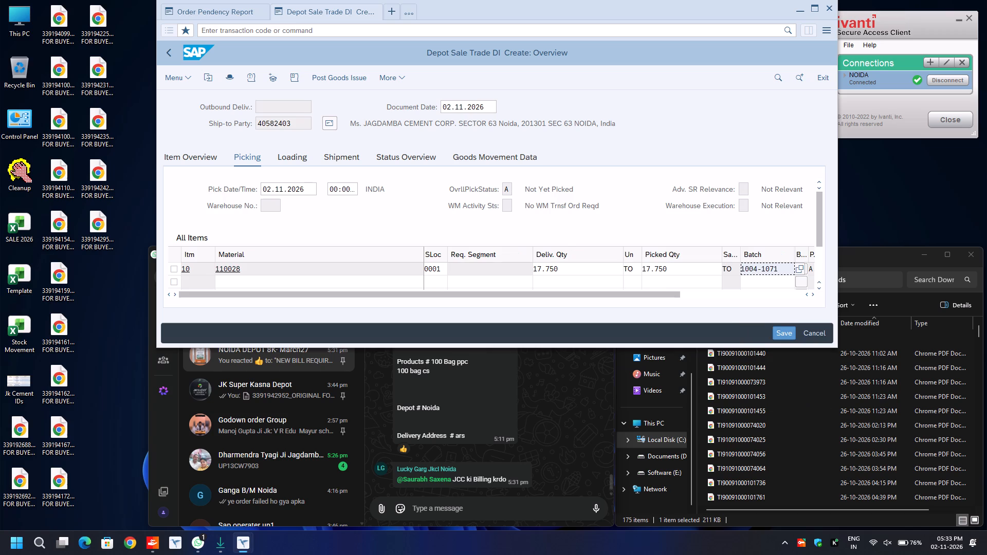
In the Jagdamba Cement delivery's header details, set the transport mode to ROAD and fill Road Transporter1 with the previous entry.
key(F8)
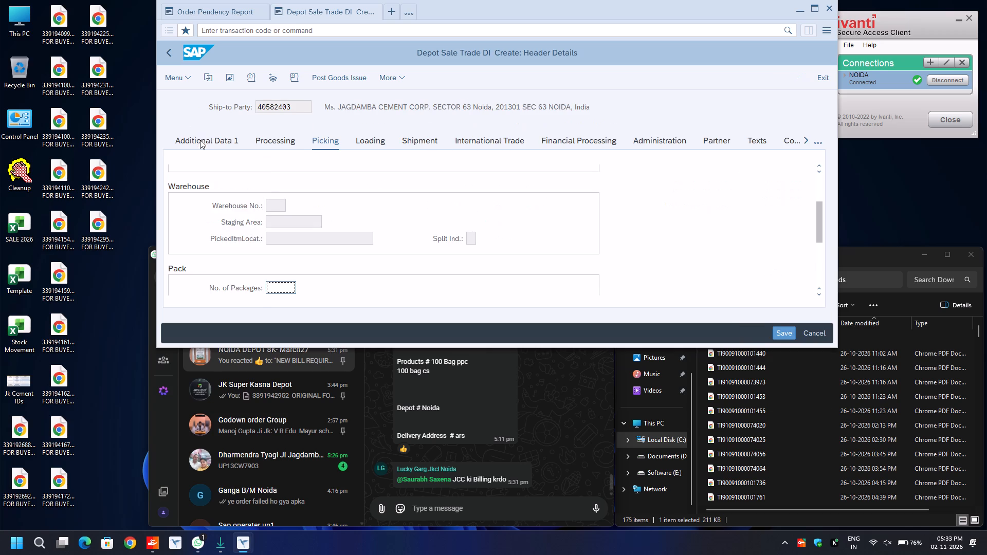
click(200, 140)
click(358, 187)
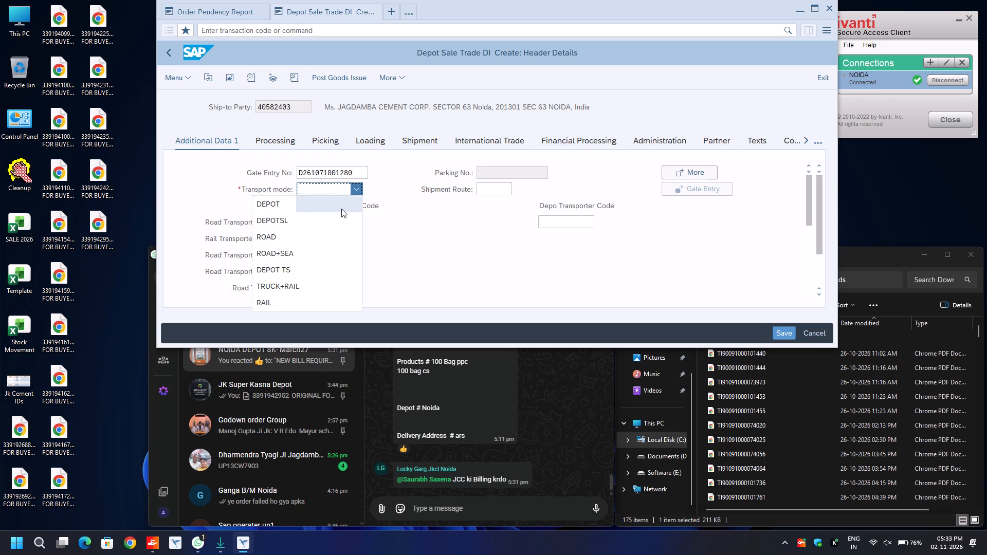
click(322, 231)
click(312, 217)
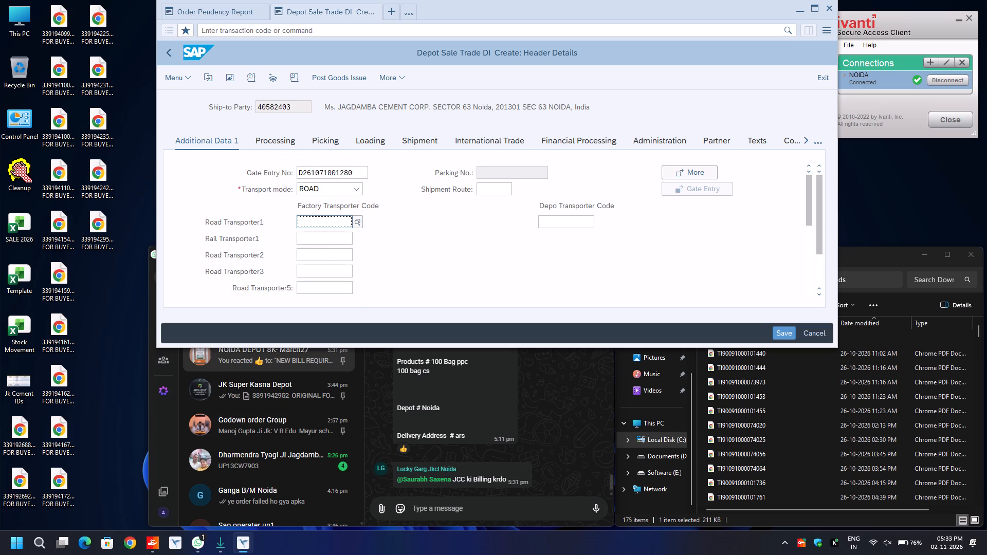
key(BackSpace)
key(Down)
key(Return)
key(Return)
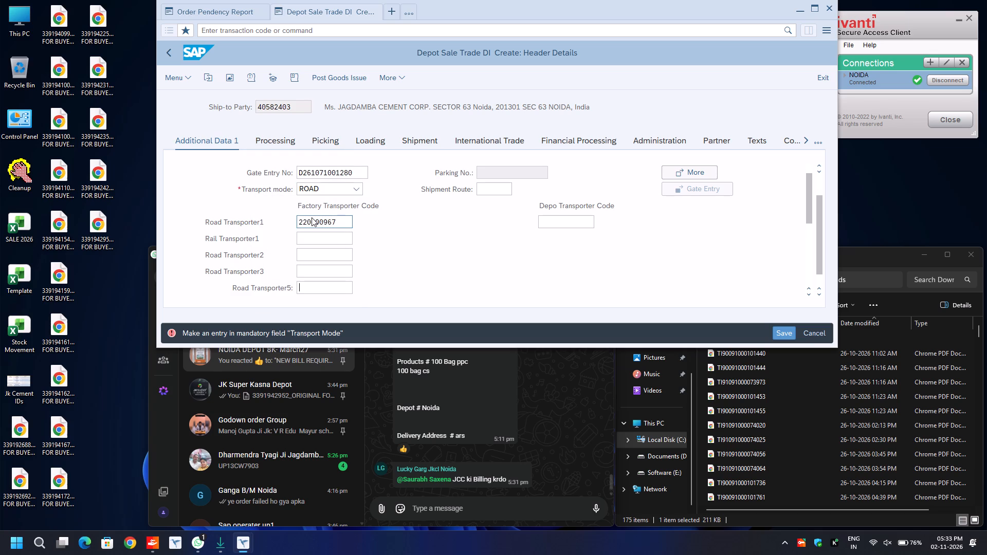
In the E-Way Bill data, set the transport mode to Road and the distance to 30.
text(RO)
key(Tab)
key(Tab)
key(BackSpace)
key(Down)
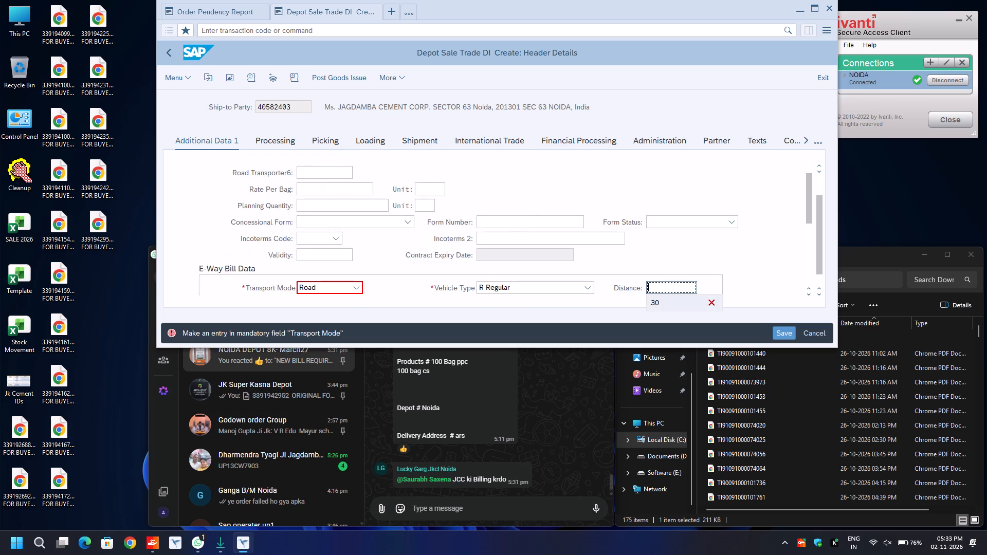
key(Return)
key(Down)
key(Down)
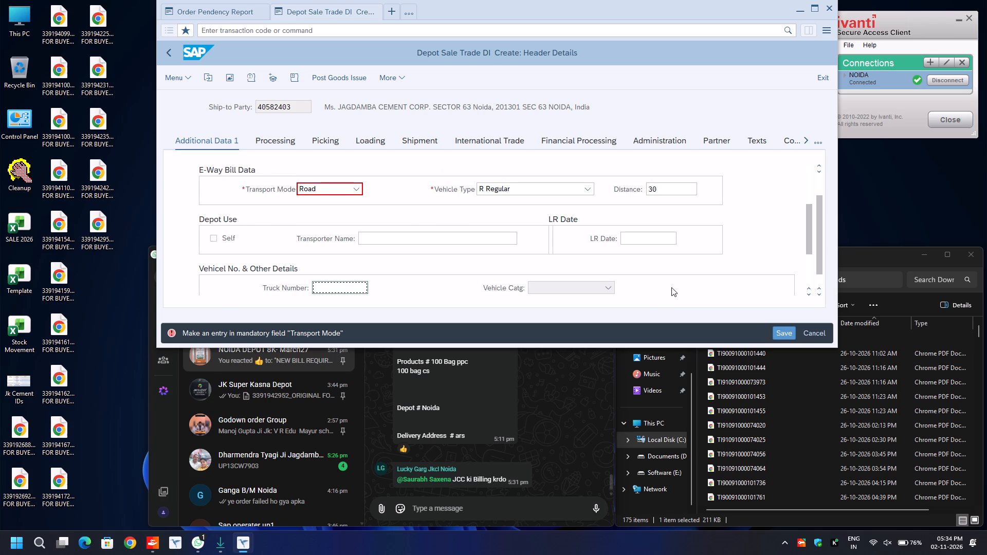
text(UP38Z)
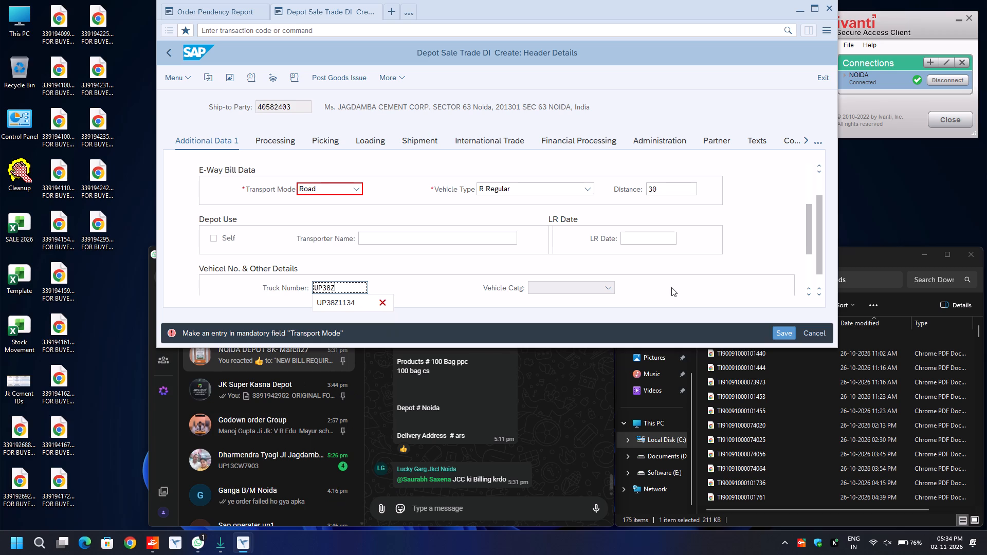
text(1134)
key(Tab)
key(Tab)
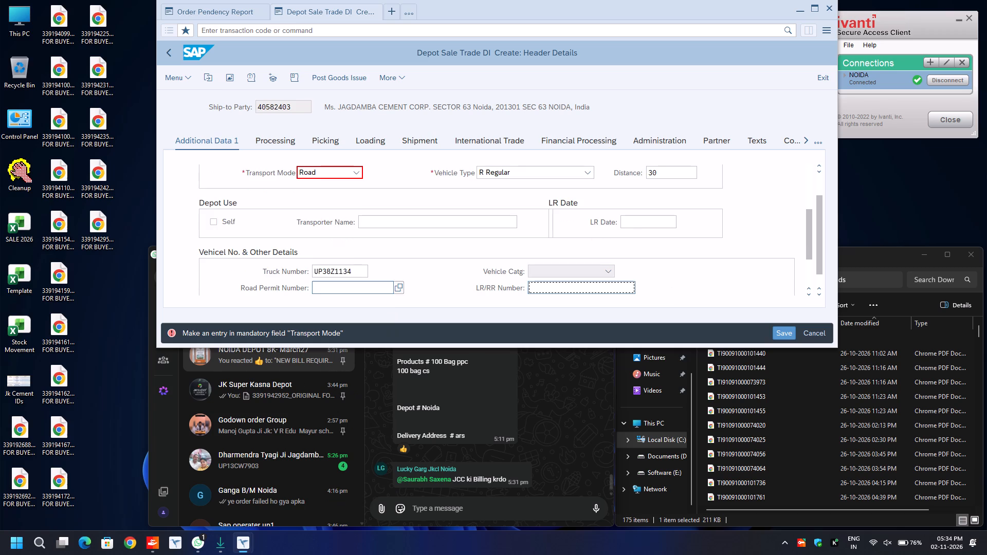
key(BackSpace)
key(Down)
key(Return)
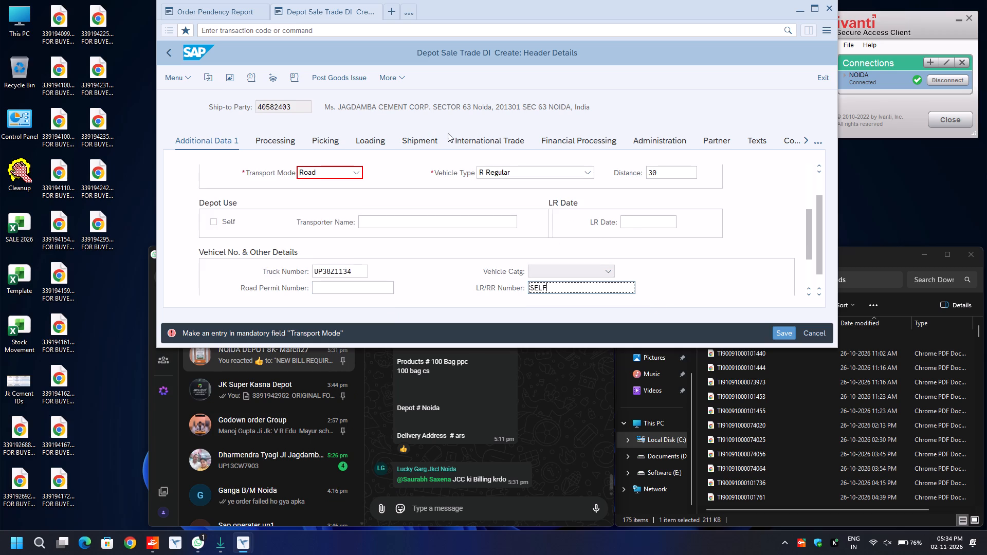
click(422, 141)
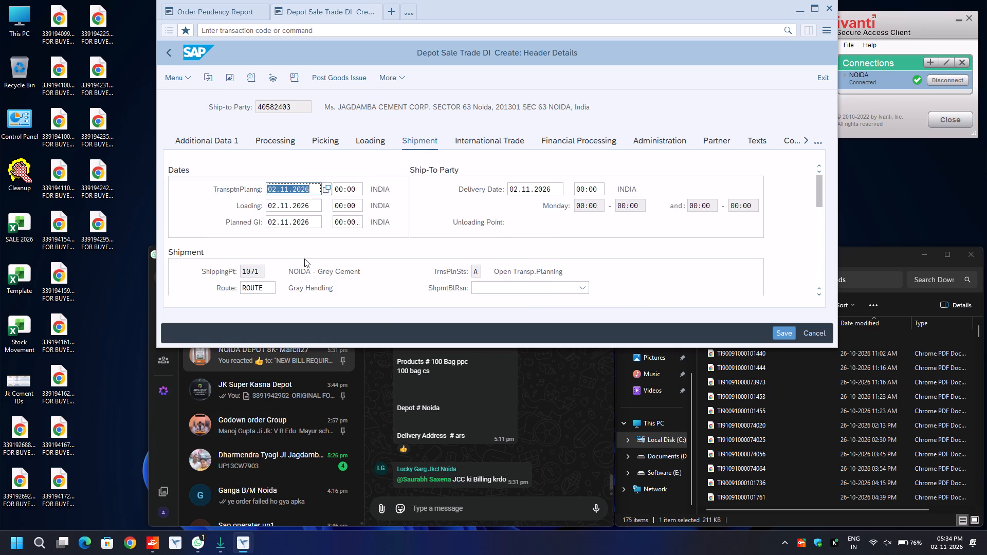
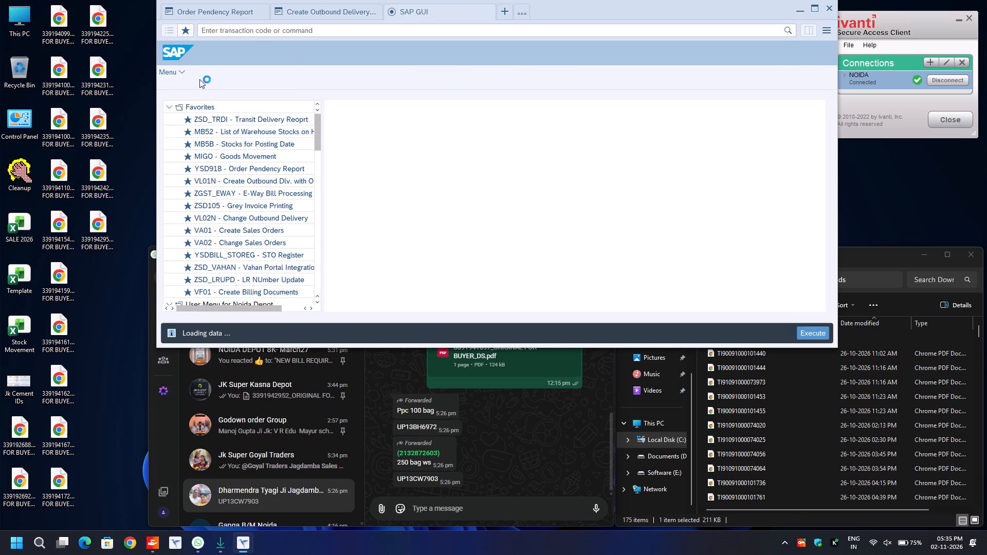
Open E-Way Bill Processing, choose e-Invoice as the document to generate and set the sales organization to 1000.
double_click(236, 197)
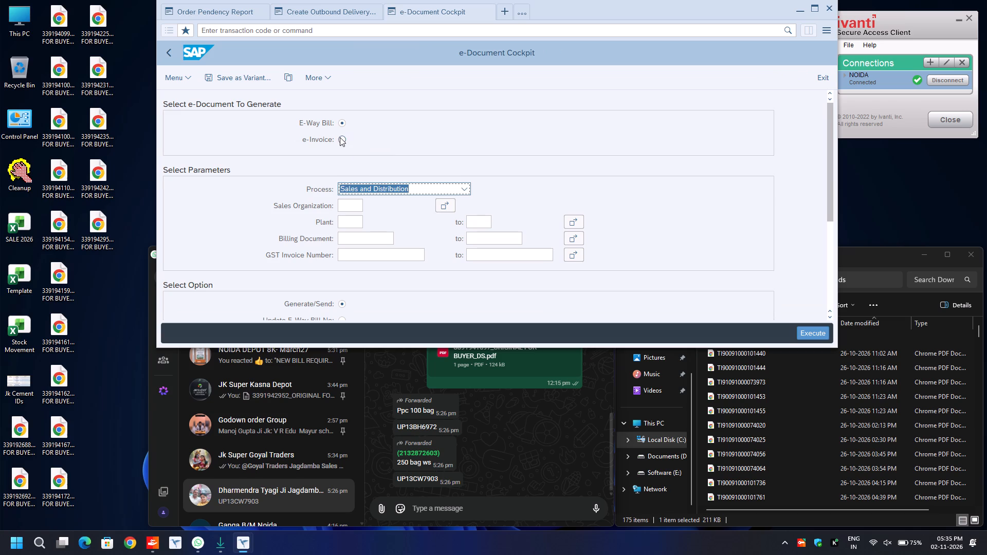
click(340, 137)
drag(347, 188, 349, 203)
click(349, 203)
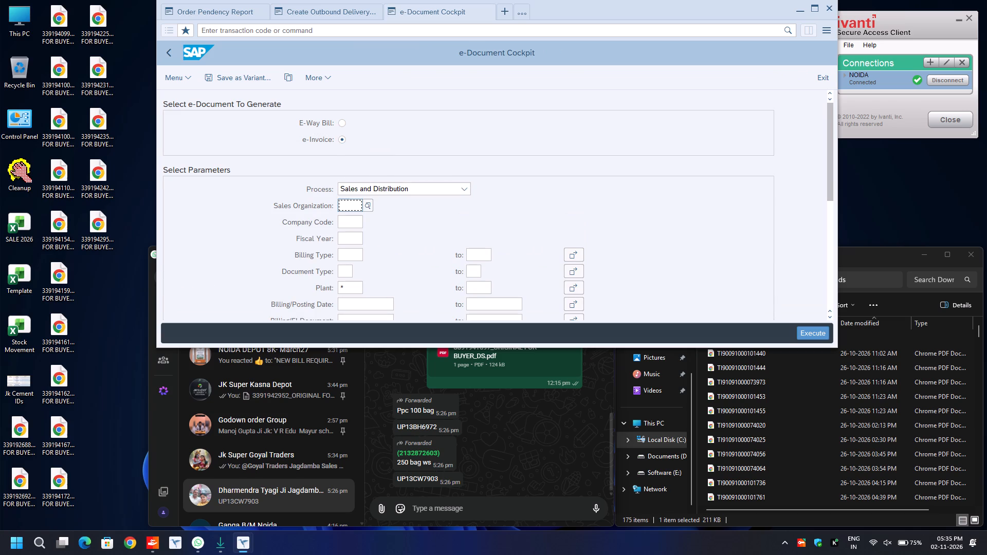
key(BackSpace)
key(Down)
key(Return)
Restrict the e-Invoice selection to plants 1071 and 1492 and the billing/posting date 02.11.2026.
click(580, 289)
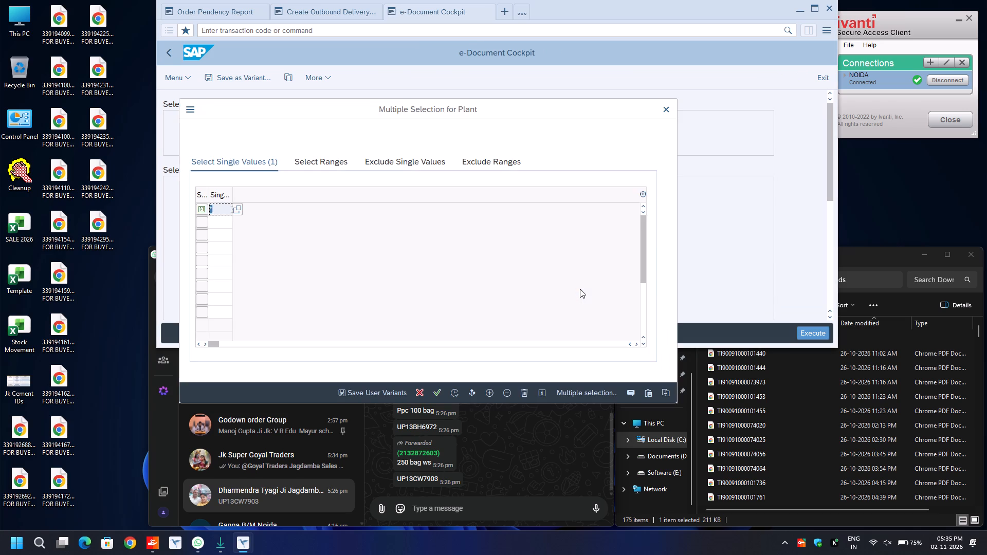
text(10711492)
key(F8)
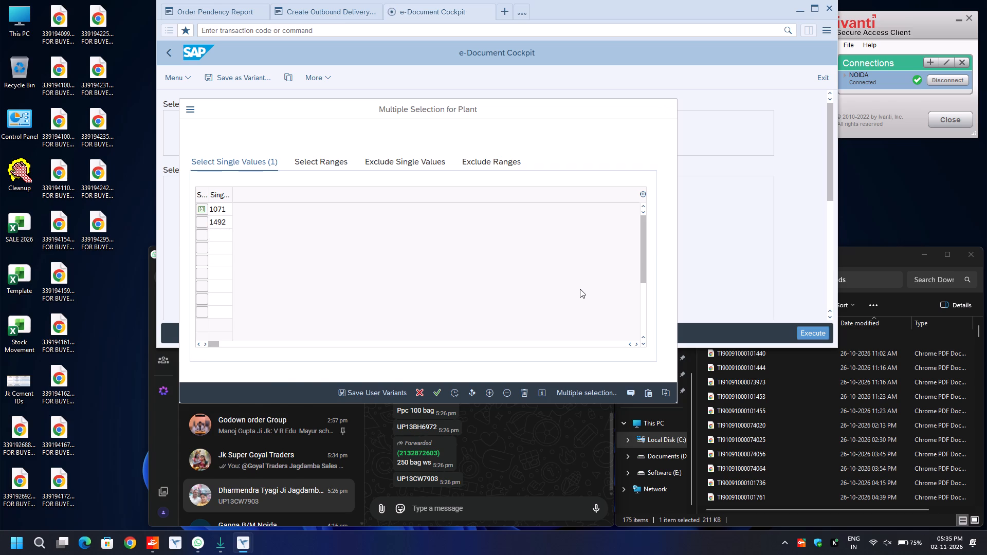
click(369, 305)
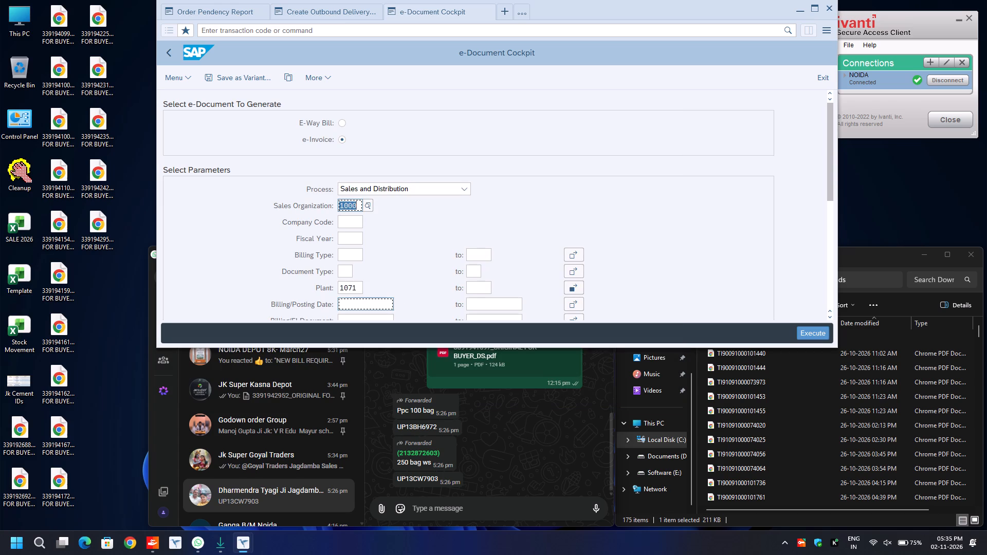
key(BackSpace)
key(Down)
key(Return)
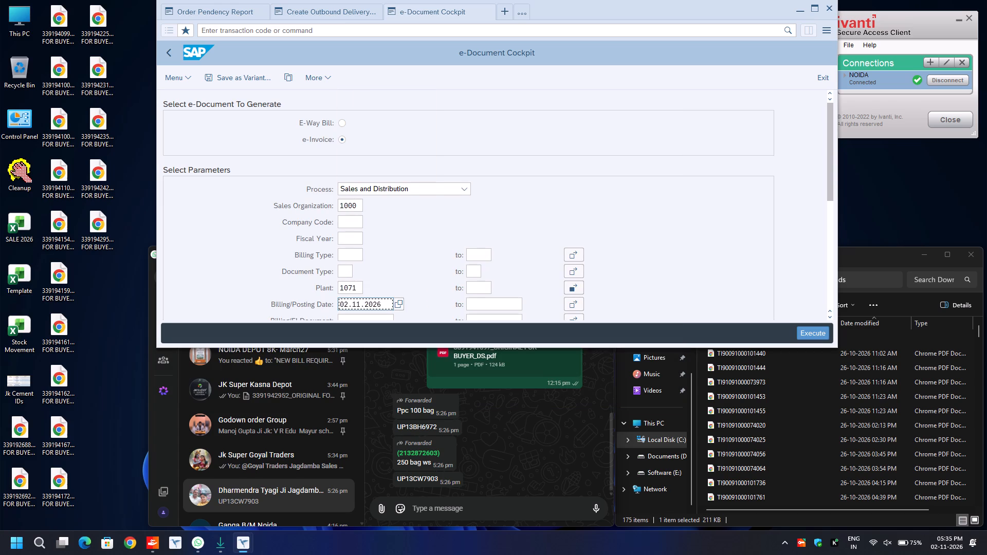
Run the e-Invoice status report with the e-Invoice with E-Way Bill option.
scroll(369, 305, down, 7)
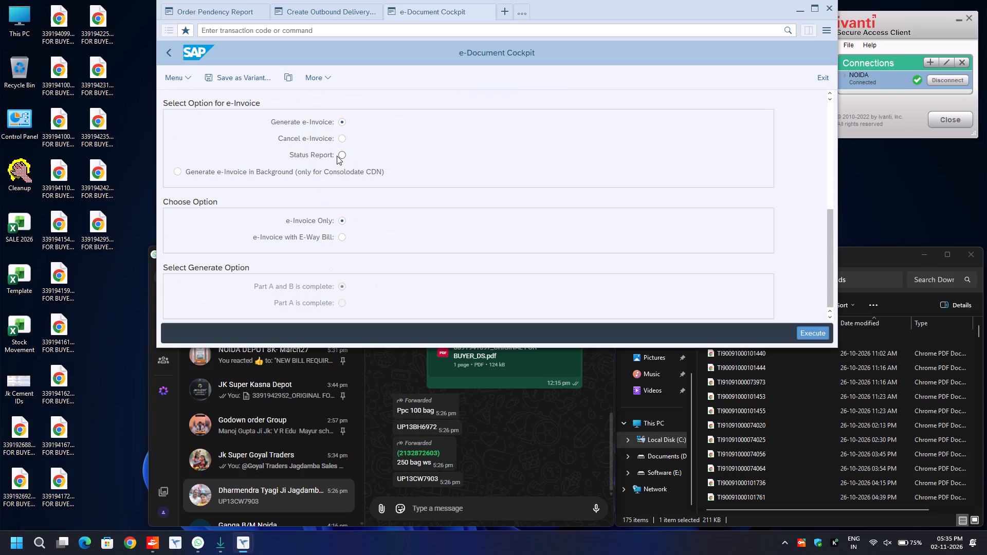
click(337, 156)
click(337, 240)
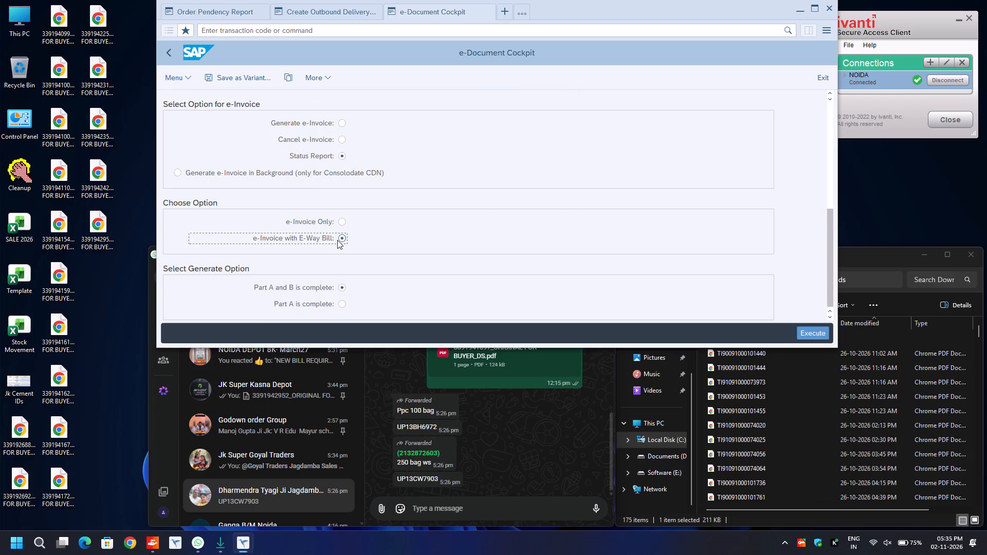
key(F8)
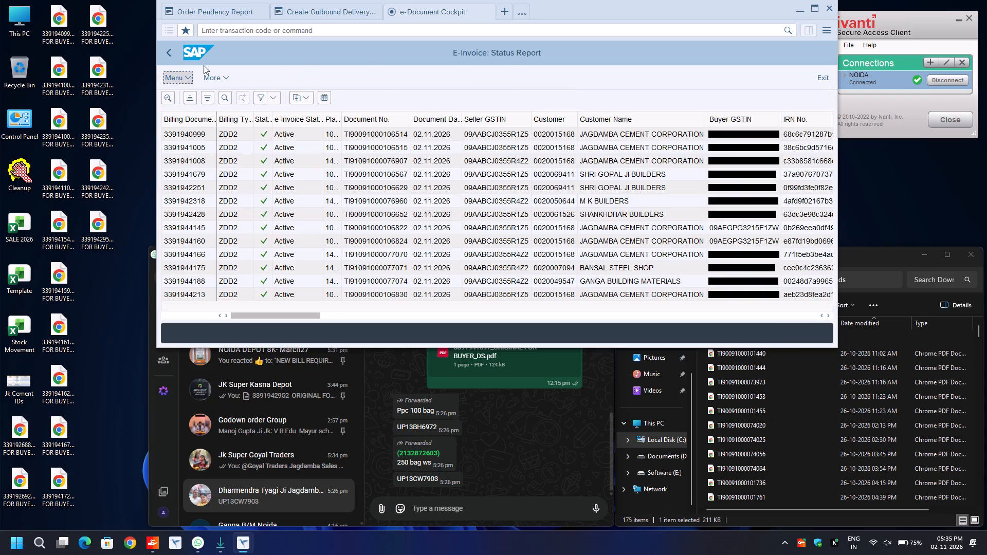
scroll(391, 180, down, 6)
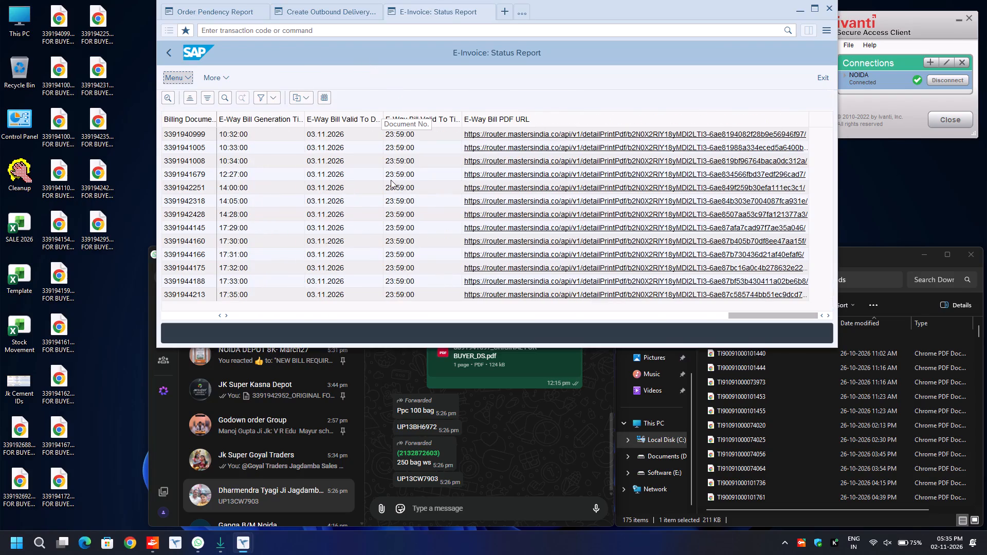
click(187, 227)
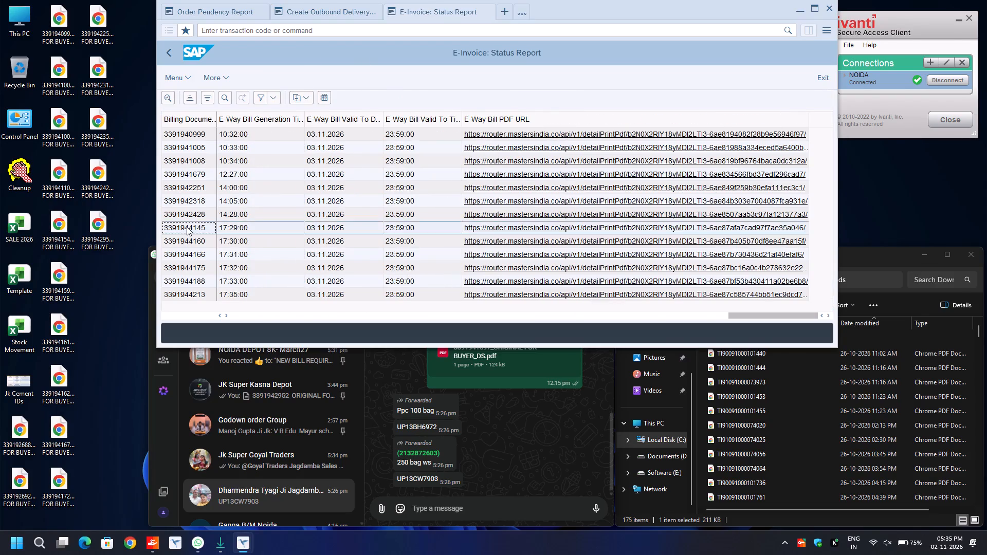
key(ctrl+y)
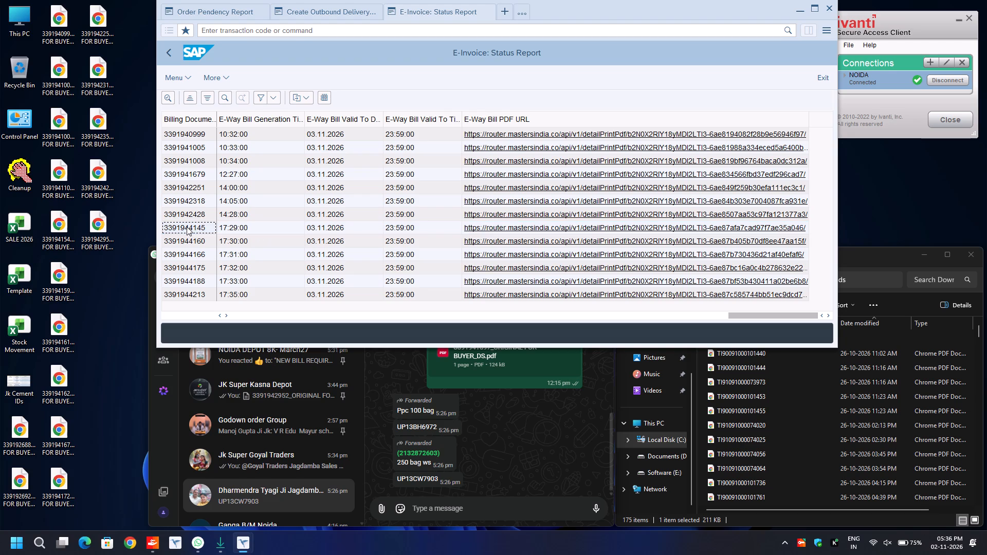
key(shift+Down)
key(shift+Down)
key(shift+Down)
key(shift+Down)
key(shift+Down)
key(ctrl+c)
Open Grey Invoice Printing in a new session and paste the copied numbers as the multiple billing document selection.
key(ctrl+n)
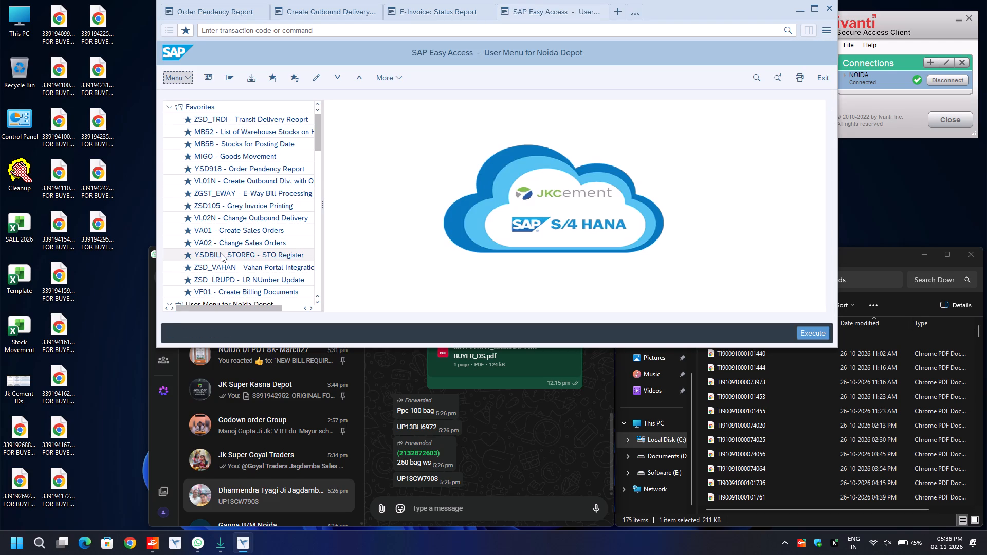
double_click(249, 203)
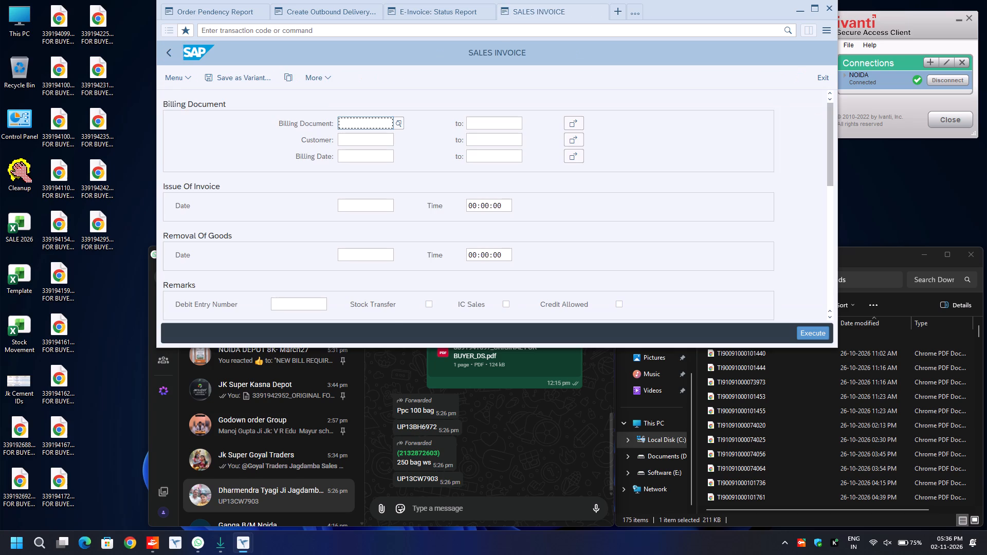
key(Tab)
key(Tab)
key(space)
key(ctrl+v)
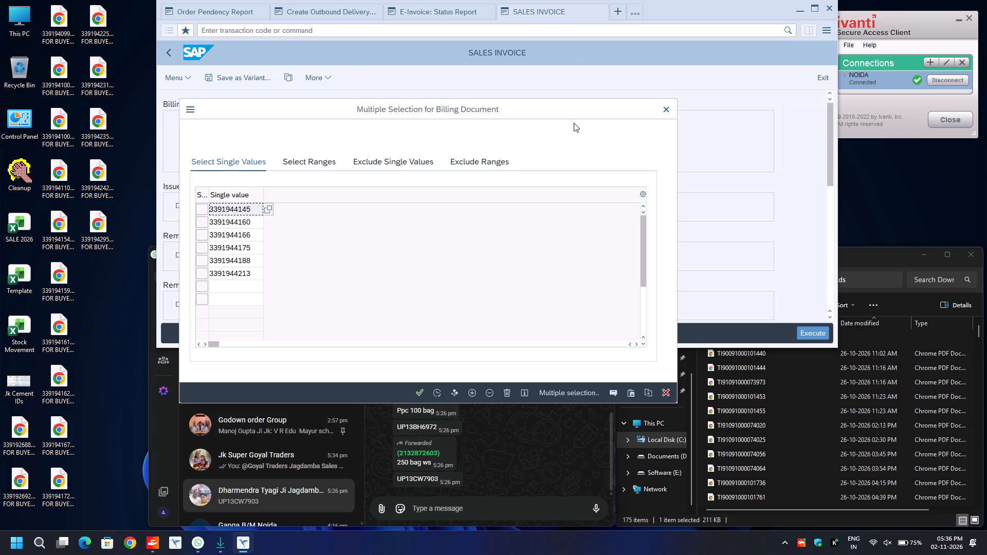
key(F8)
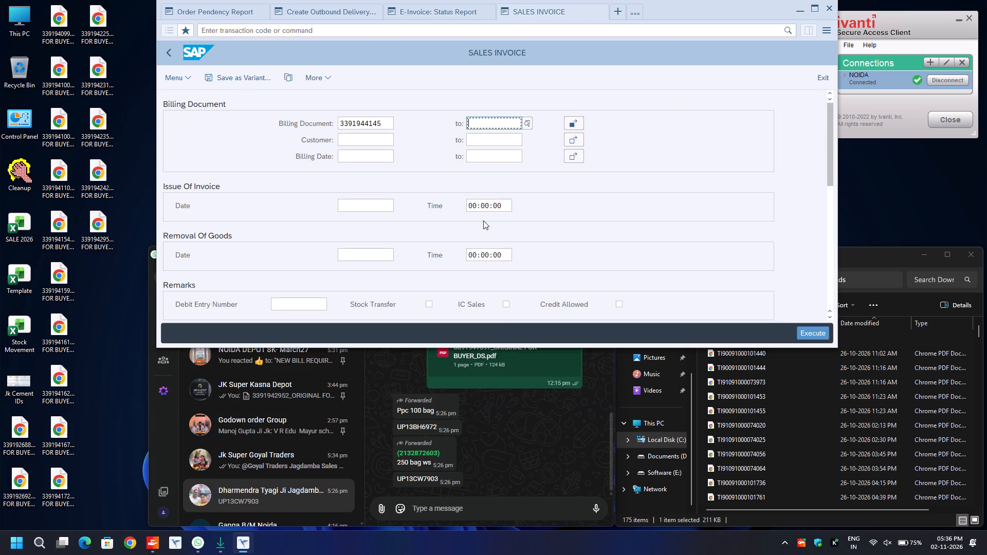
Run the sales invoice output as A4 Page Print, Digitally Signed, with Add New Signature and the Download option.
scroll(478, 214, down, 7)
click(178, 239)
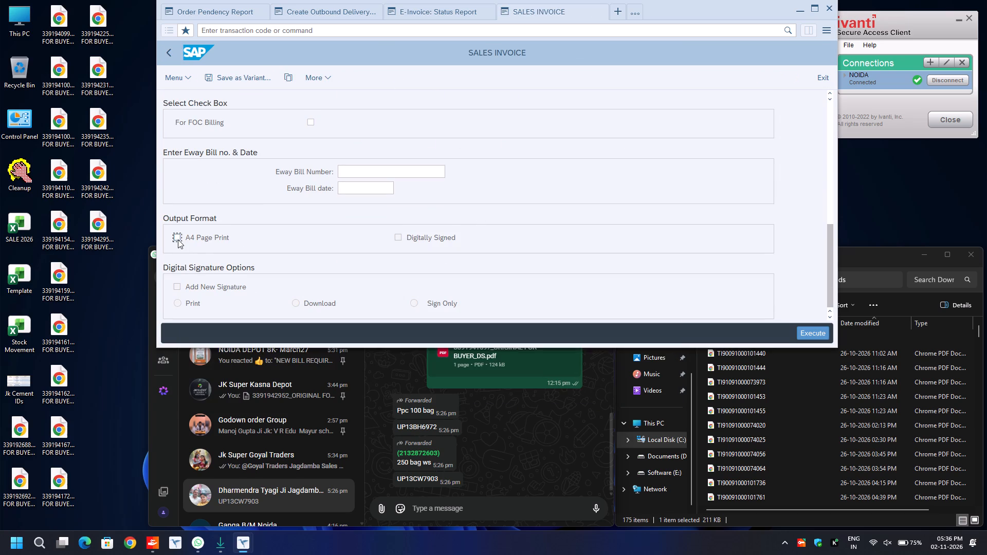
key(Tab)
key(space)
key(Tab)
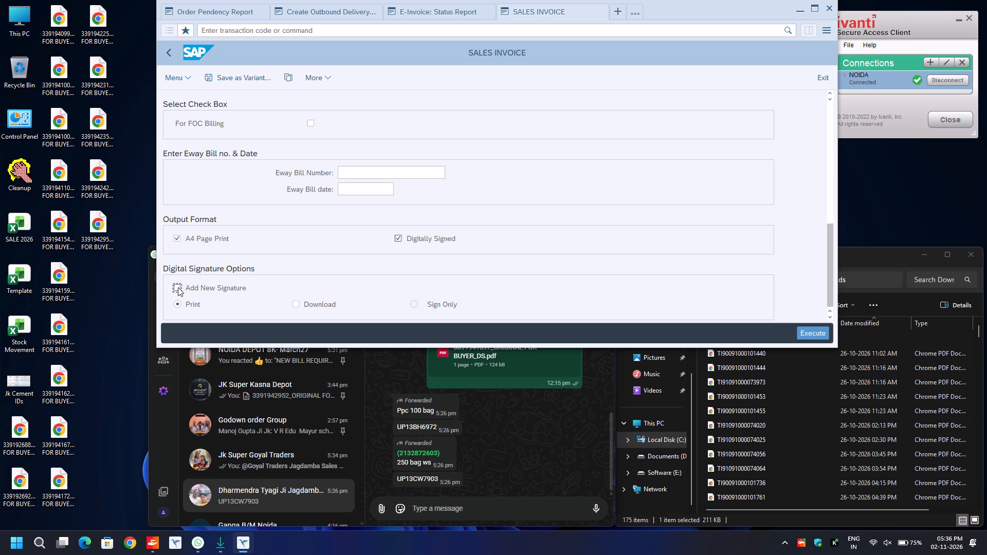
key(space)
key(Tab)
key(Right)
key(F8)
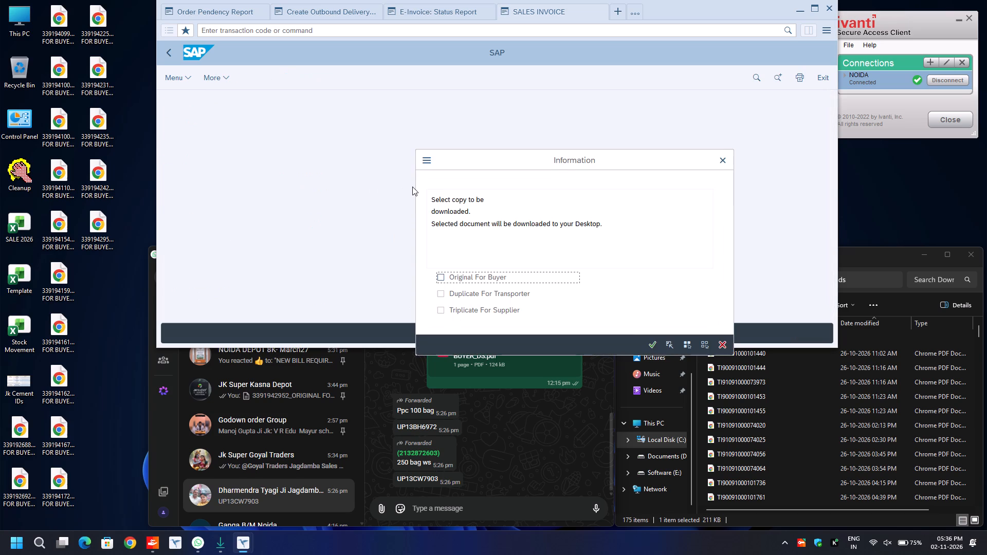
Download only the Original For Buyer copy of the invoices.
key(space)
key(Return)
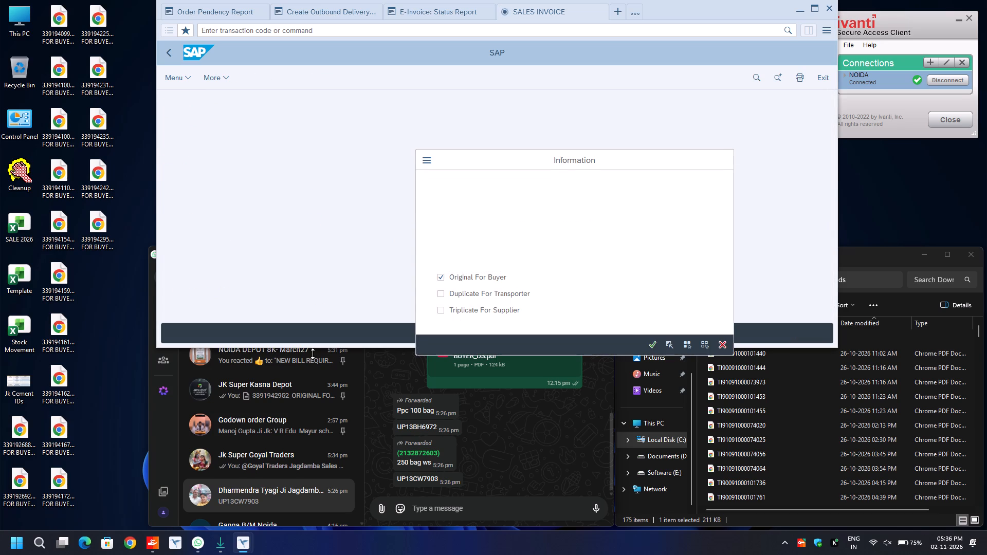
click(429, 11)
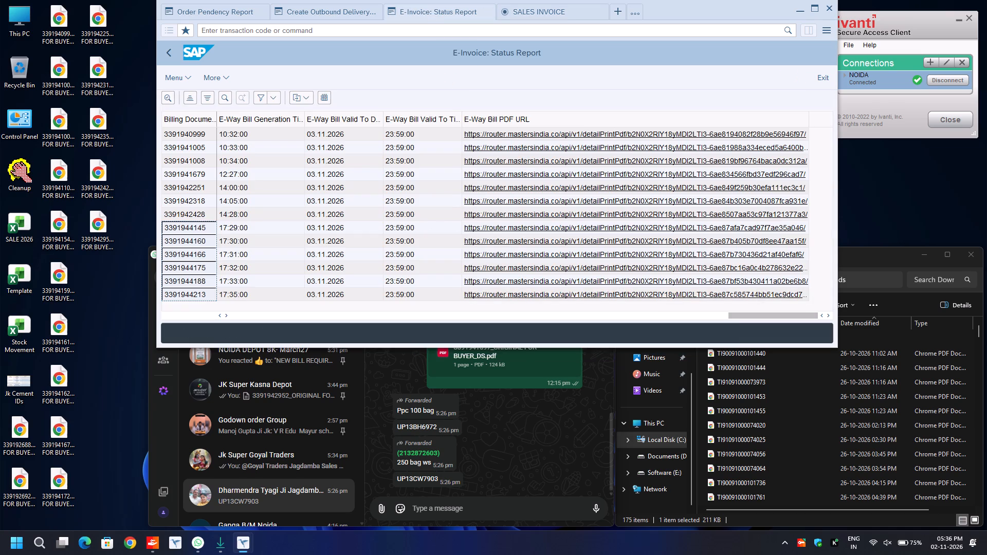
click(541, 223)
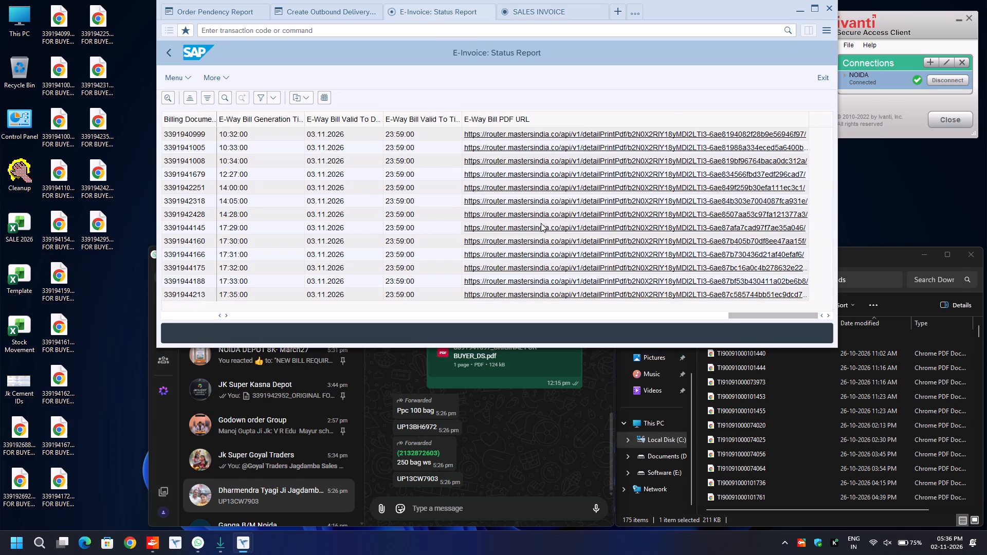
key(Left)
key(Return)
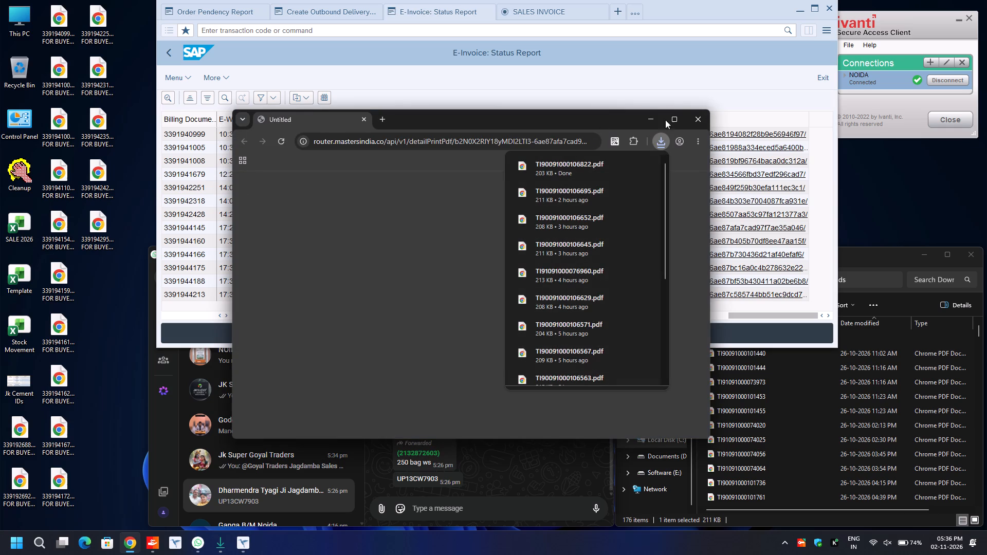
click(698, 117)
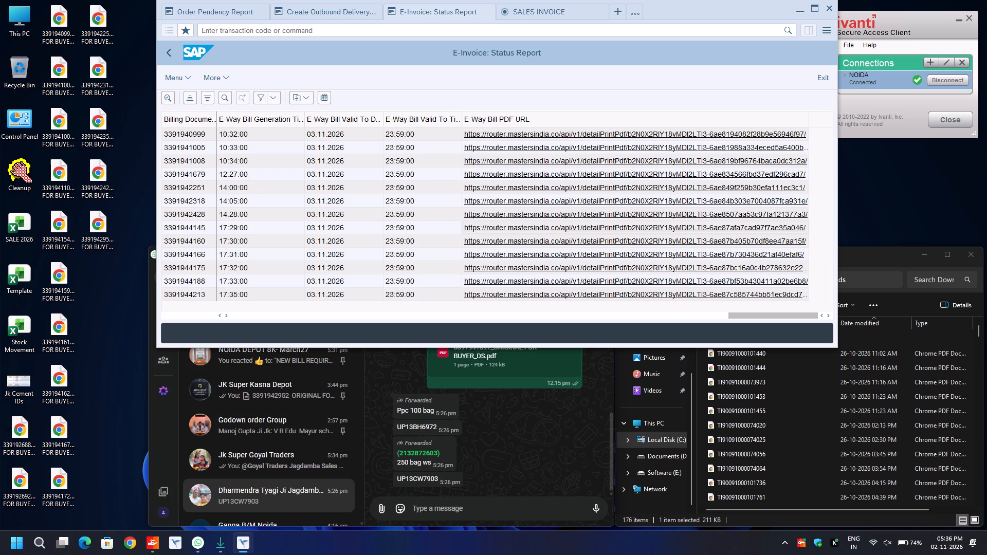
click(485, 243)
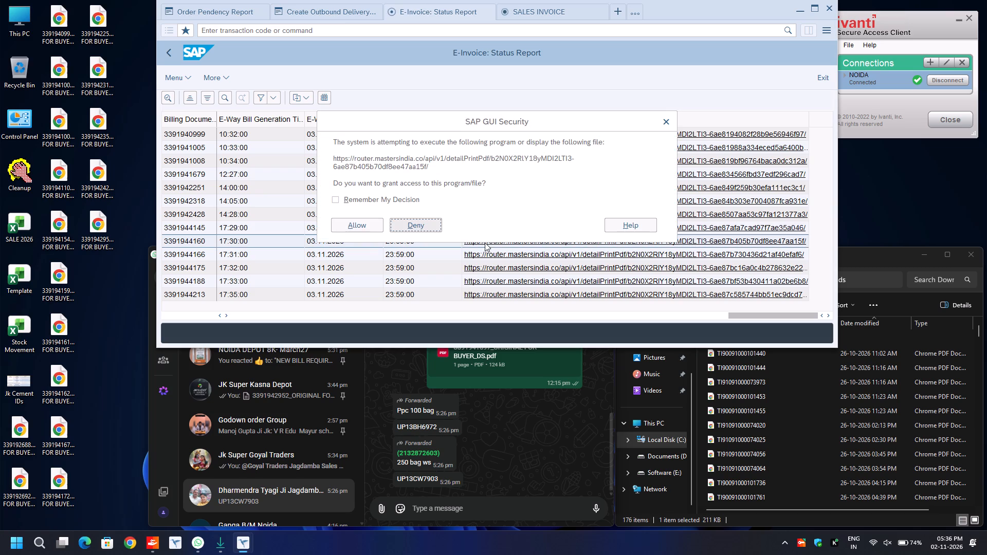
key(Left)
key(Return)
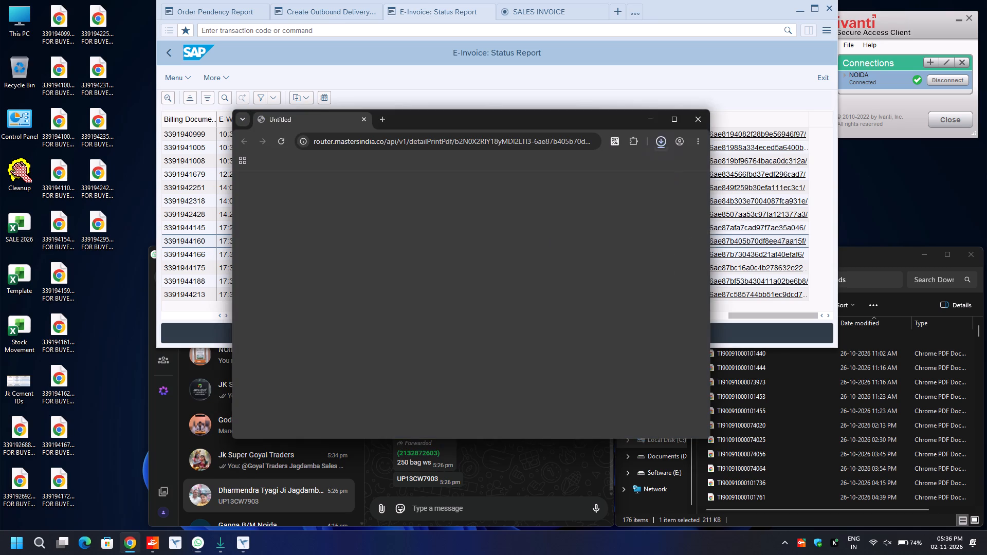
click(742, 251)
key(Left)
key(Return)
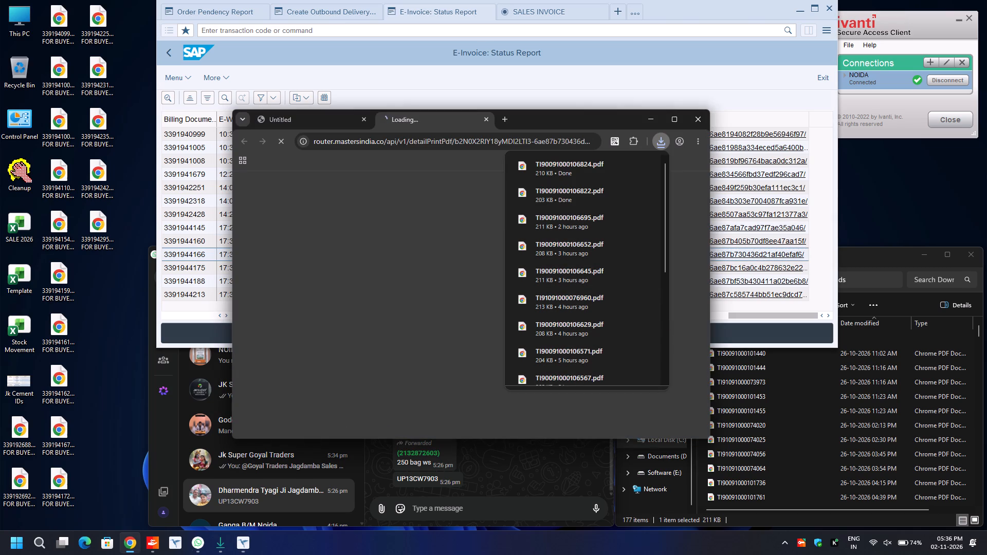
click(746, 267)
key(Left)
key(Return)
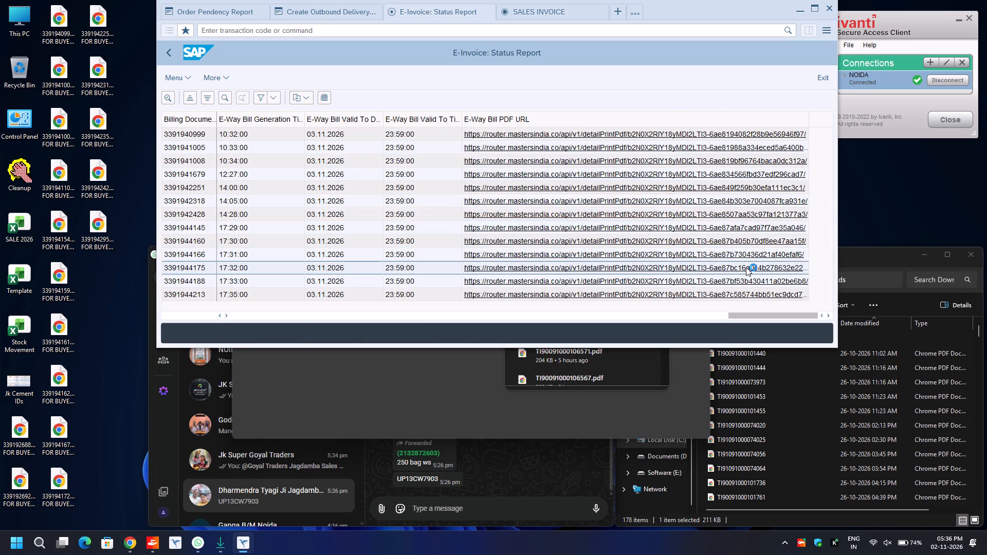
click(754, 282)
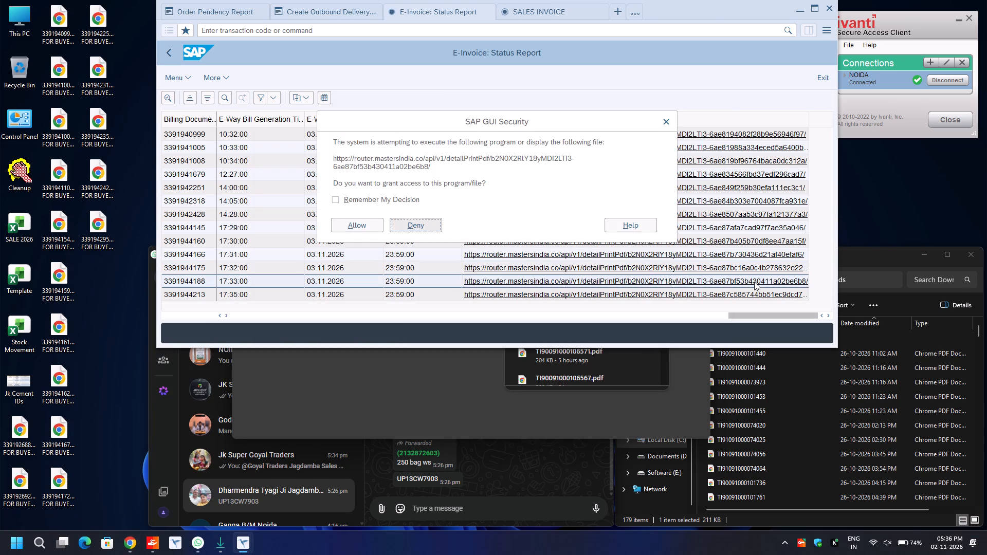
key(Left)
key(Return)
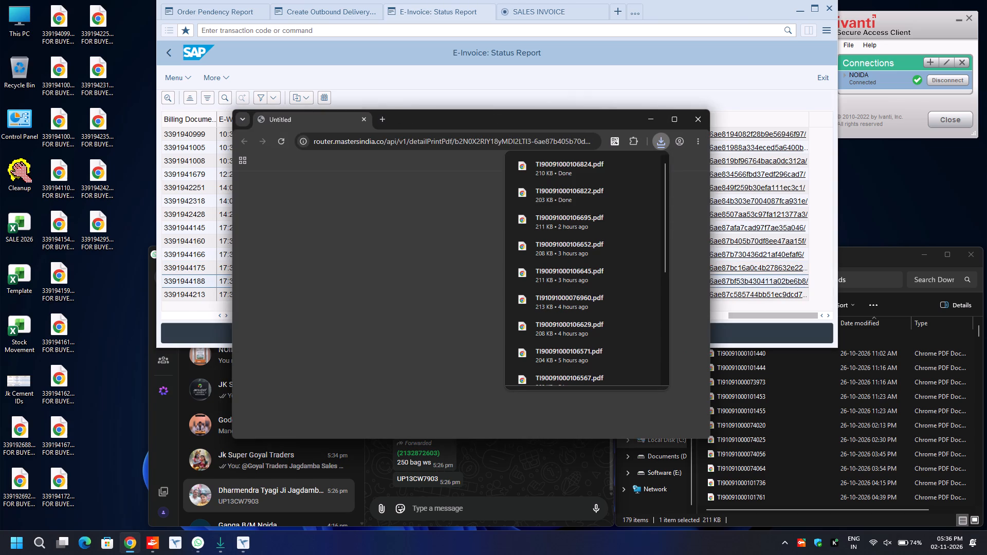
click(748, 294)
key(Left)
key(Return)
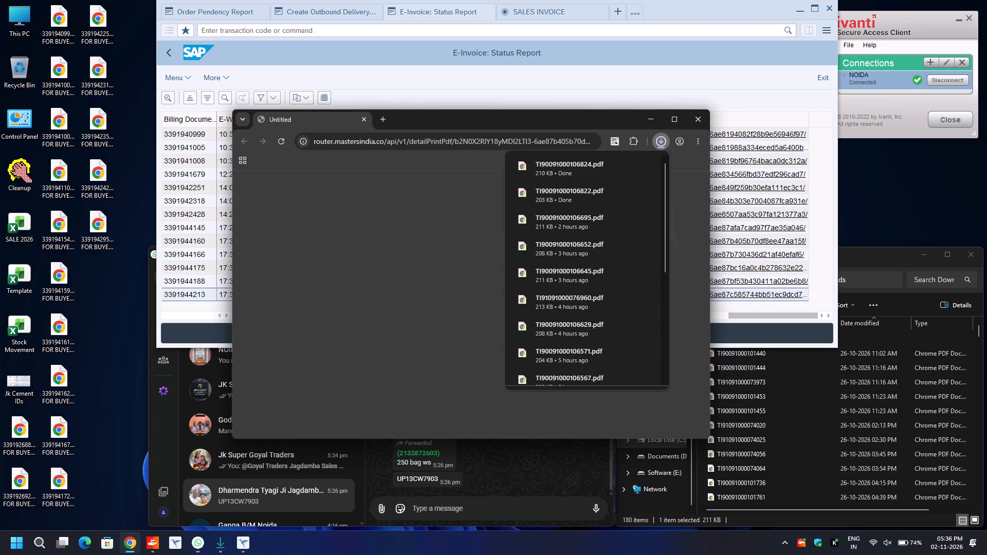
Show the downloaded TI90091000106824.pdf in its Downloads folder and close the blank browser window.
click(627, 163)
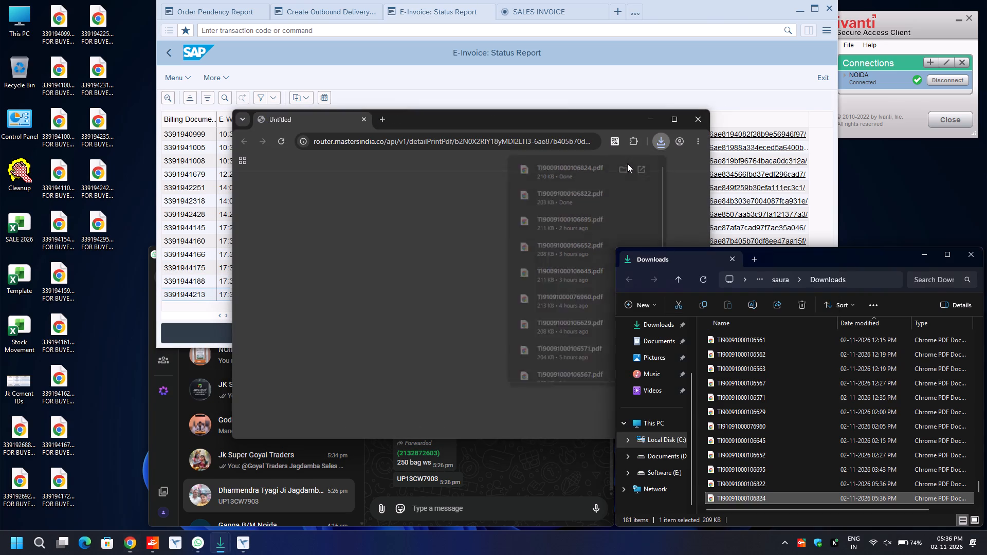
click(702, 117)
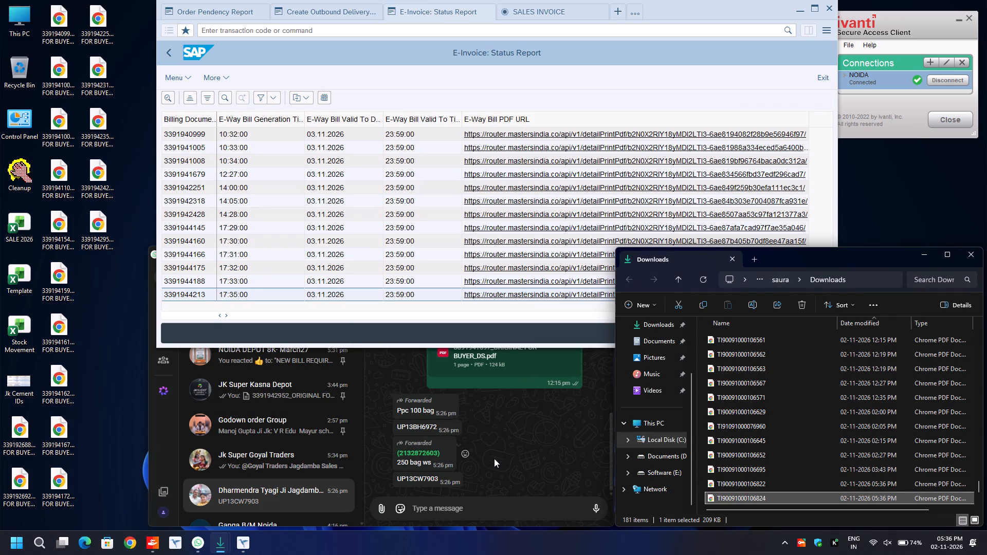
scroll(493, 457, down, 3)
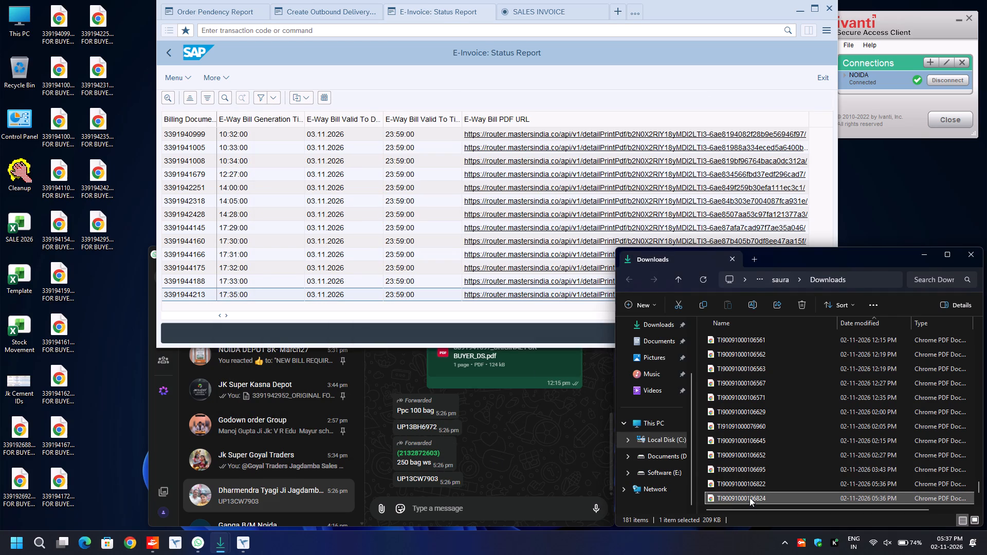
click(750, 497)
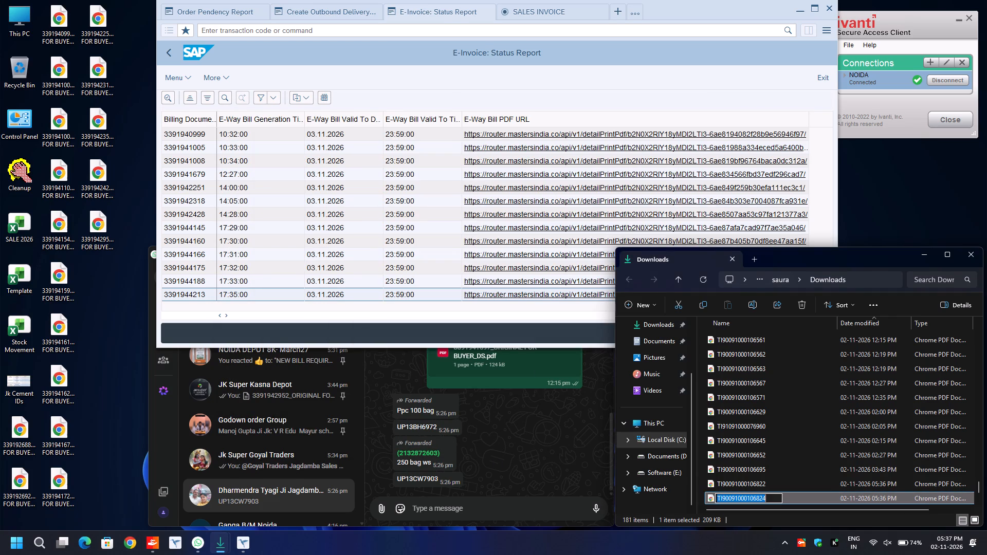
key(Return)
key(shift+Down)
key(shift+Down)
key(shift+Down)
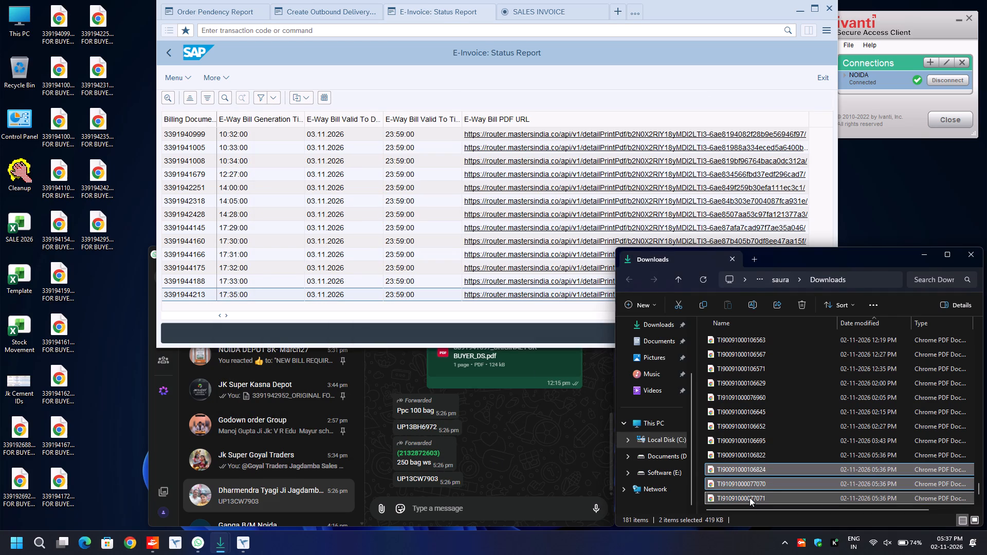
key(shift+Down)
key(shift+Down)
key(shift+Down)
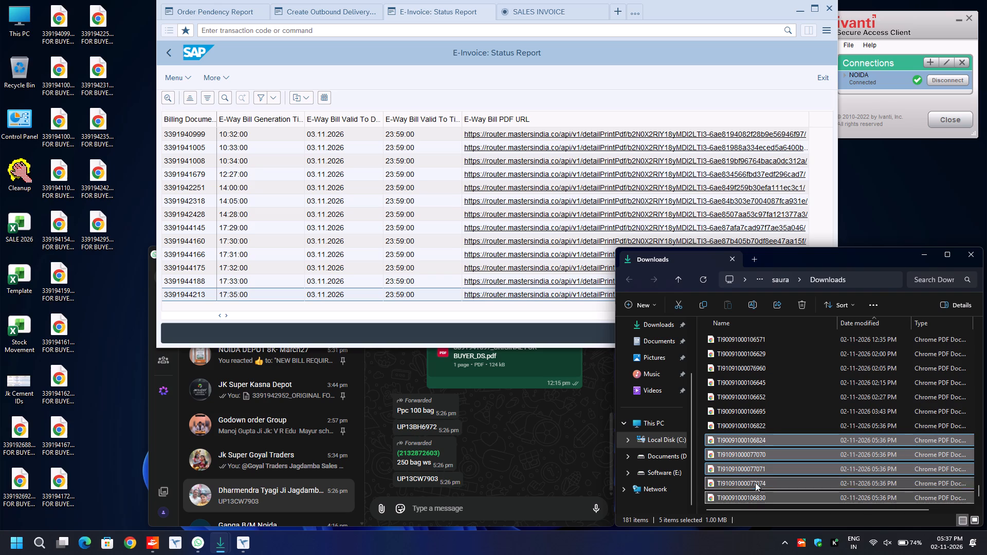
click(771, 424)
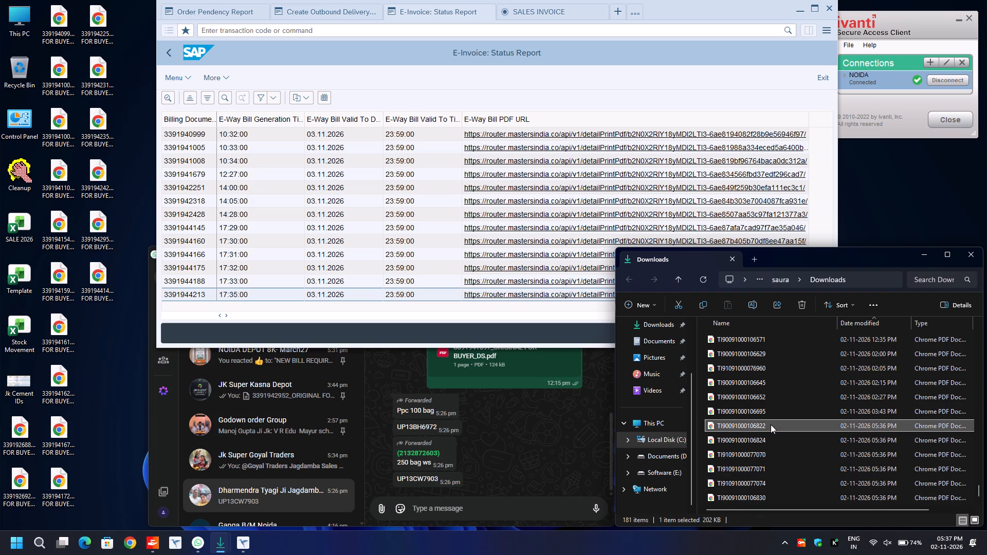
key(shift+Down)
key(shift+Down)
key(shift+Down)
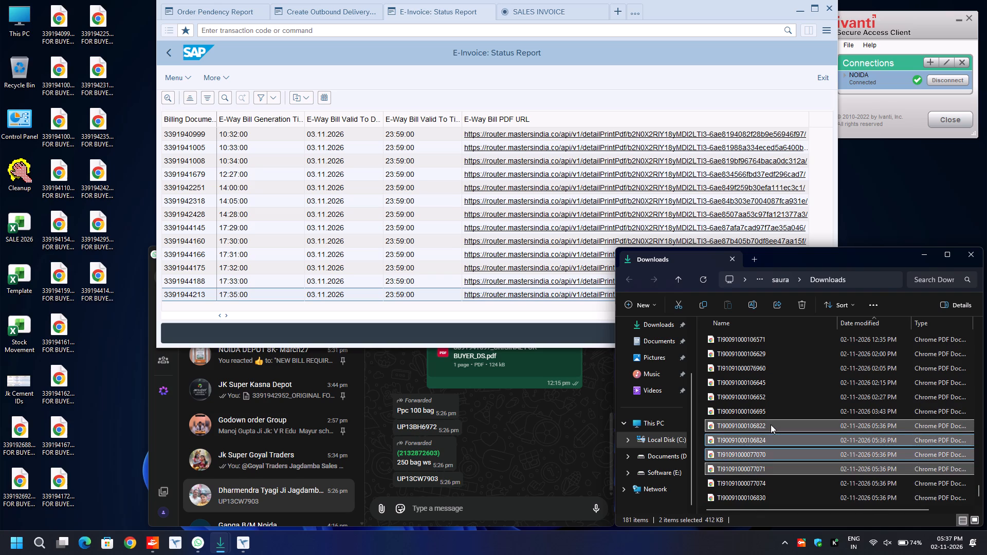
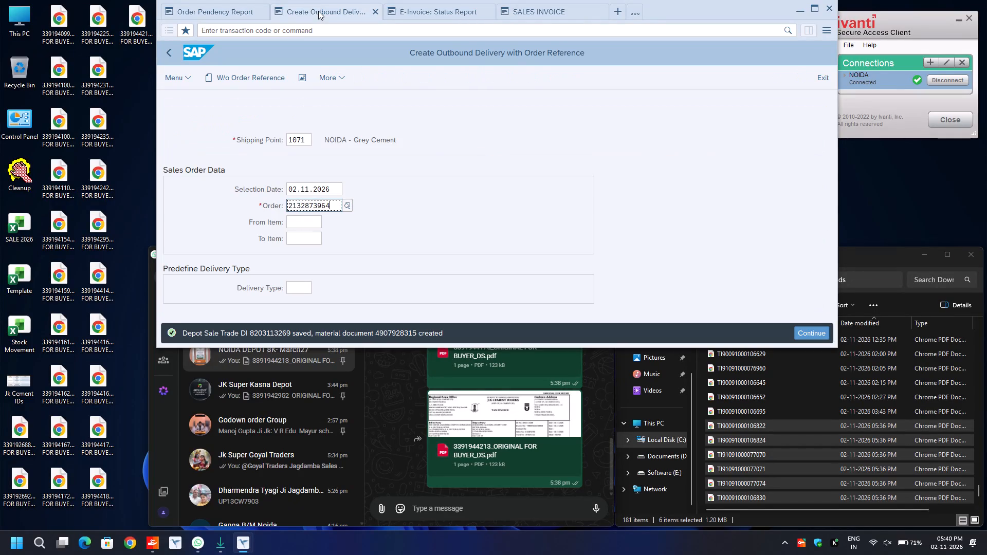
key(Up)
key(Up)
key(ctrl+a)
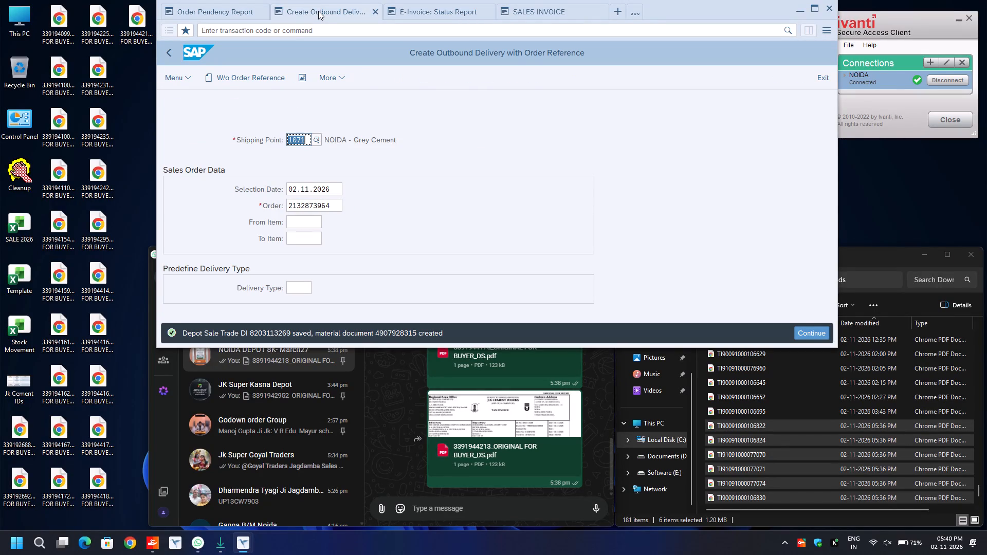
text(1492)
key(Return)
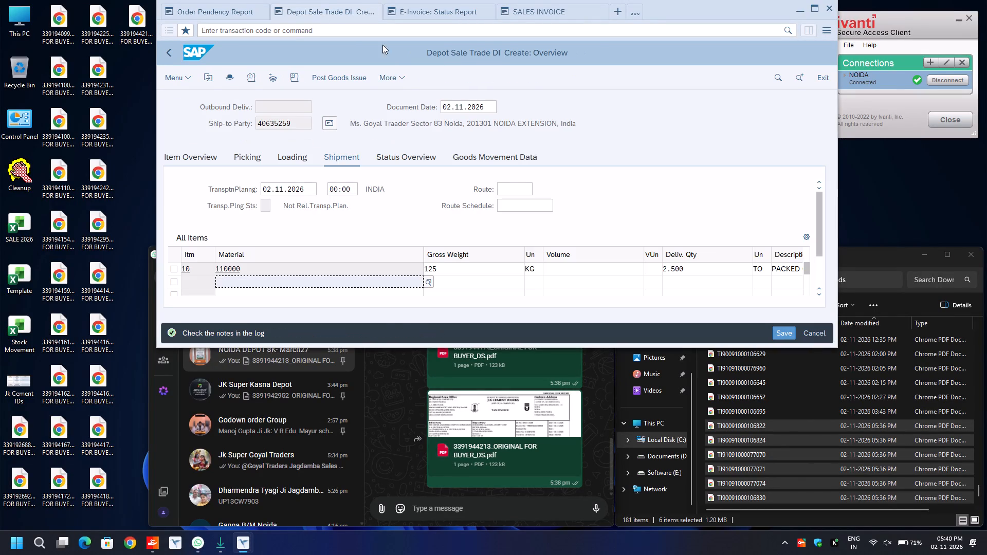
Set the shipment route of the Goyal delivery for material 110000 to ROUTE.
click(521, 189)
key(BackSpace)
key(Down)
key(Return)
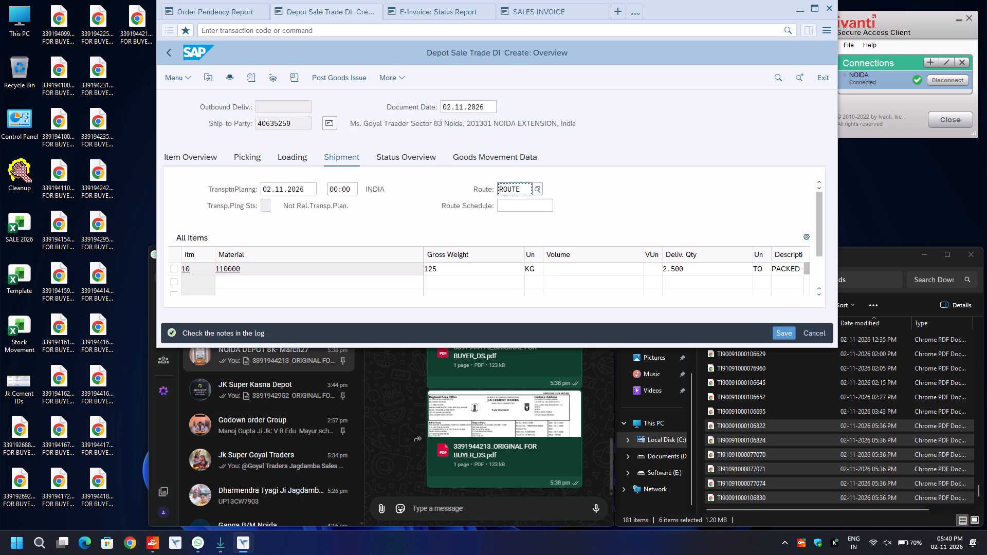
In the delivery's picking data, enter picked quantity 2.500 and batch 1033-1492 for material 110000.
click(249, 157)
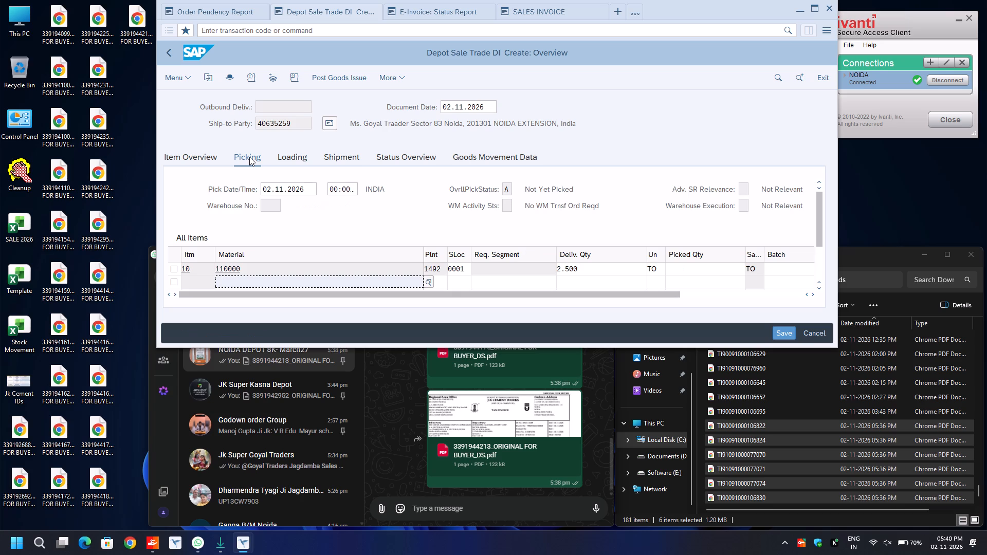
click(704, 271)
text(2.500)
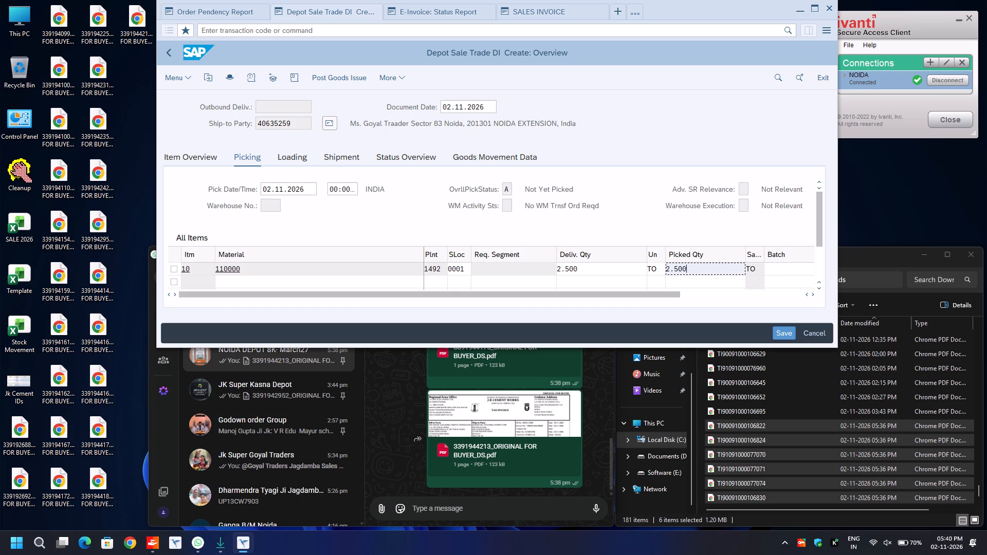
key(Tab)
text(1033)
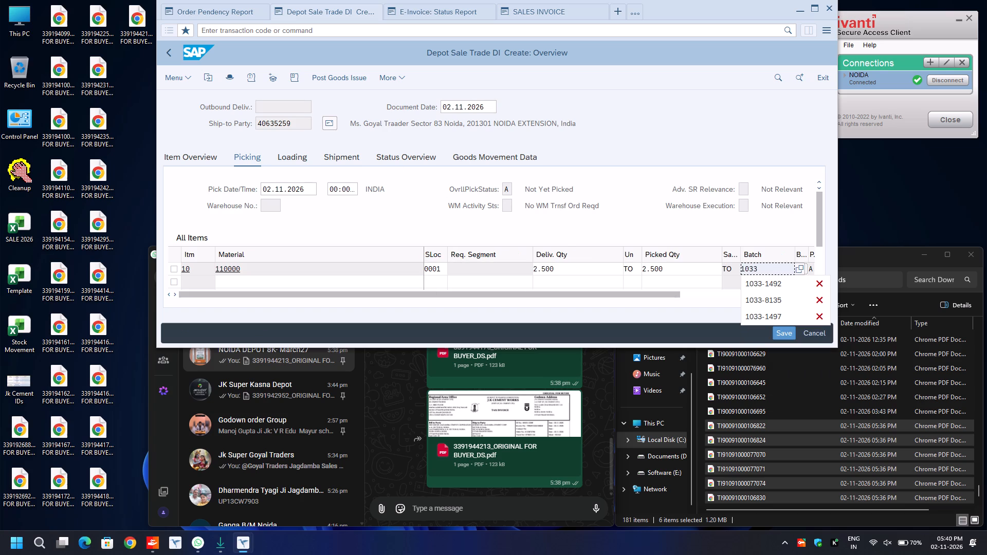
key(Down)
key(Return)
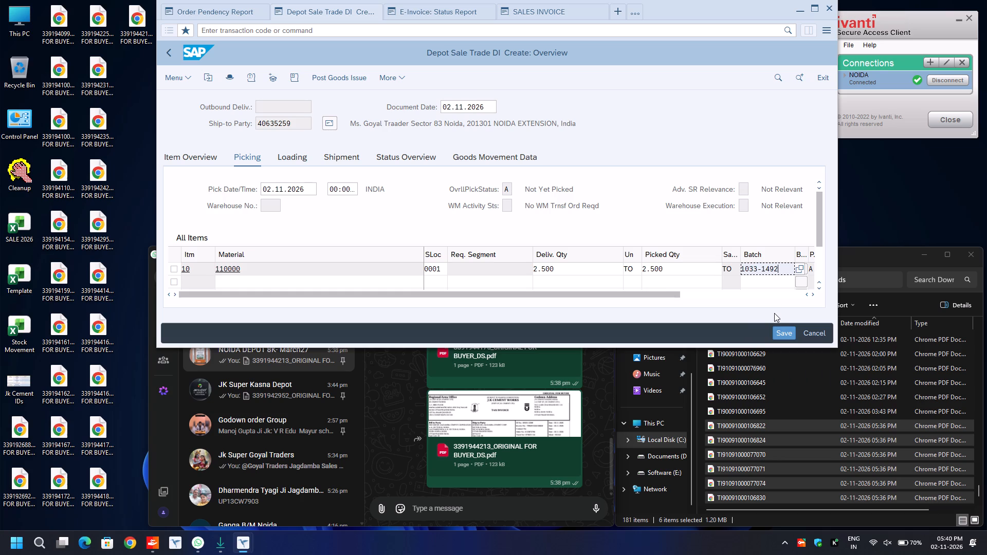
In the delivery header's additional data, set the transport mode to ROAD and fill Road Transporter1 with the previously used code.
key(F8)
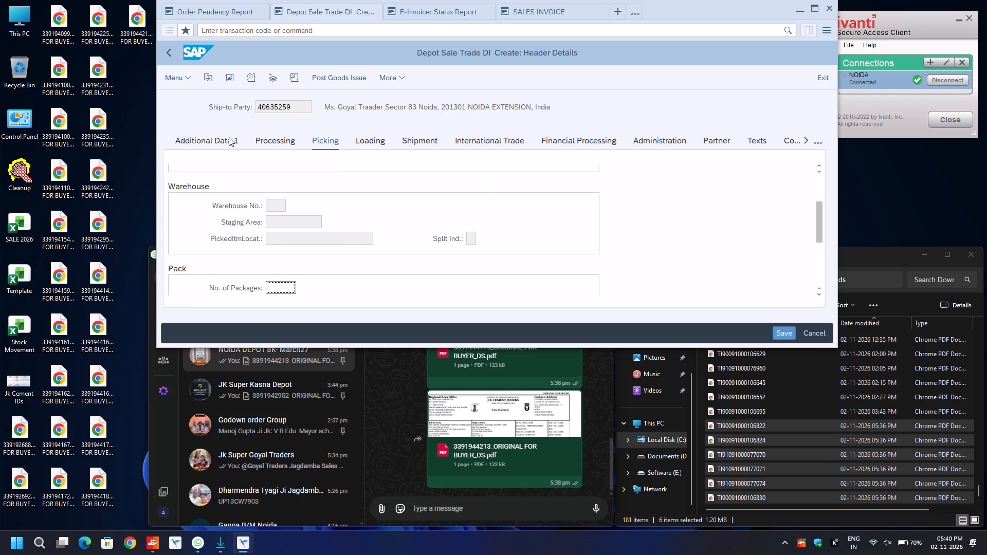
click(229, 137)
click(356, 191)
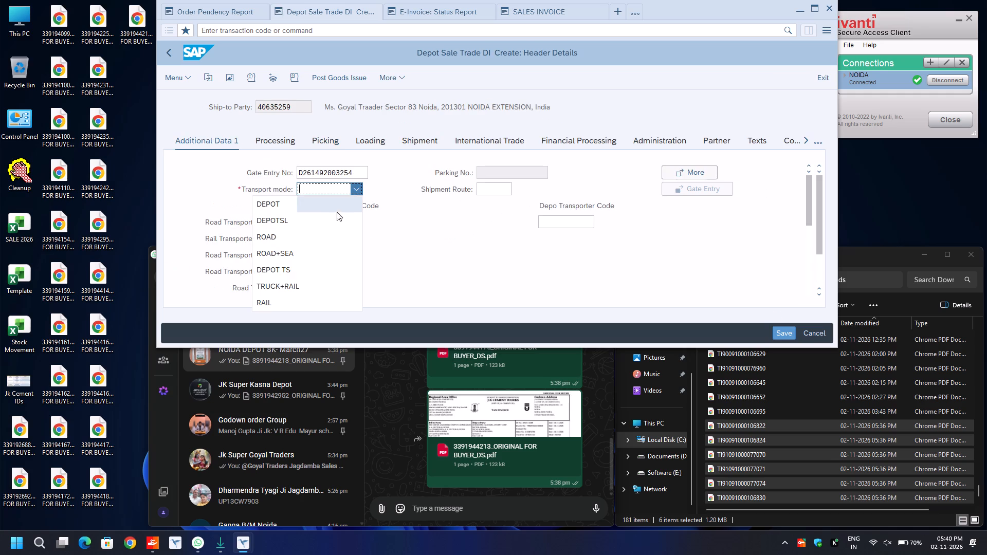
click(320, 235)
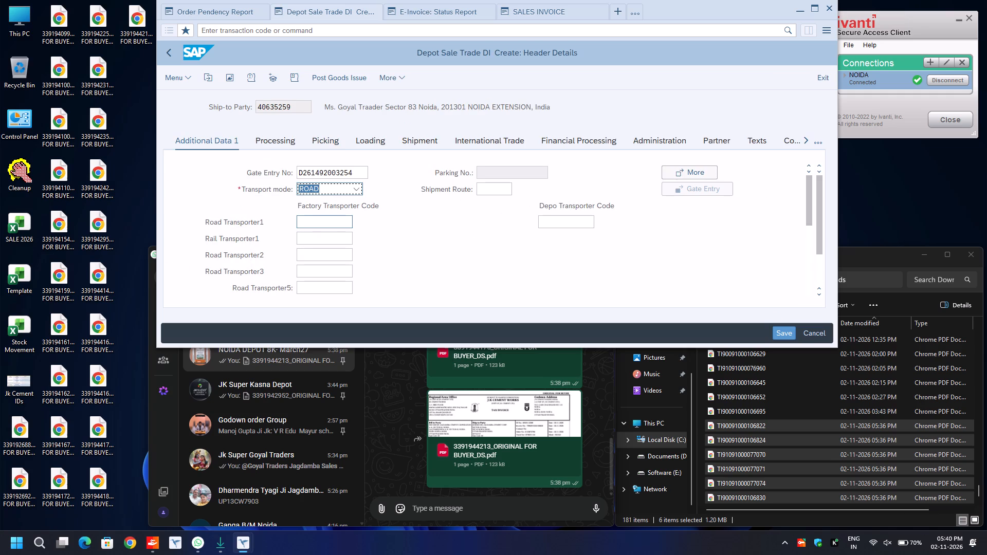
click(324, 220)
key(BackSpace)
key(Down)
key(Return)
key(Return)
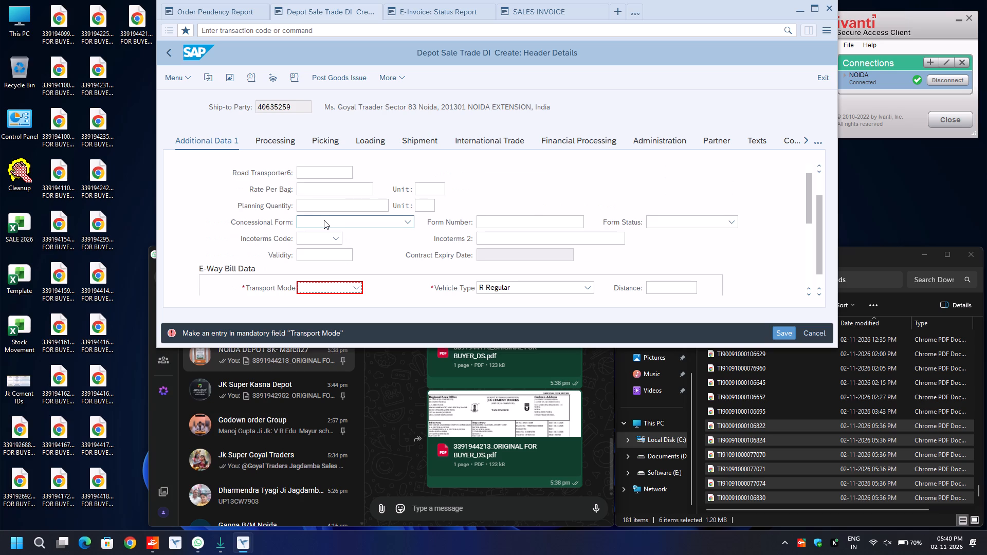
In the E-Way Bill data, set the transport mode to Road and the distance to 30.
text(ro)
key(Tab)
key(Tab)
key(BackSpace)
key(Down)
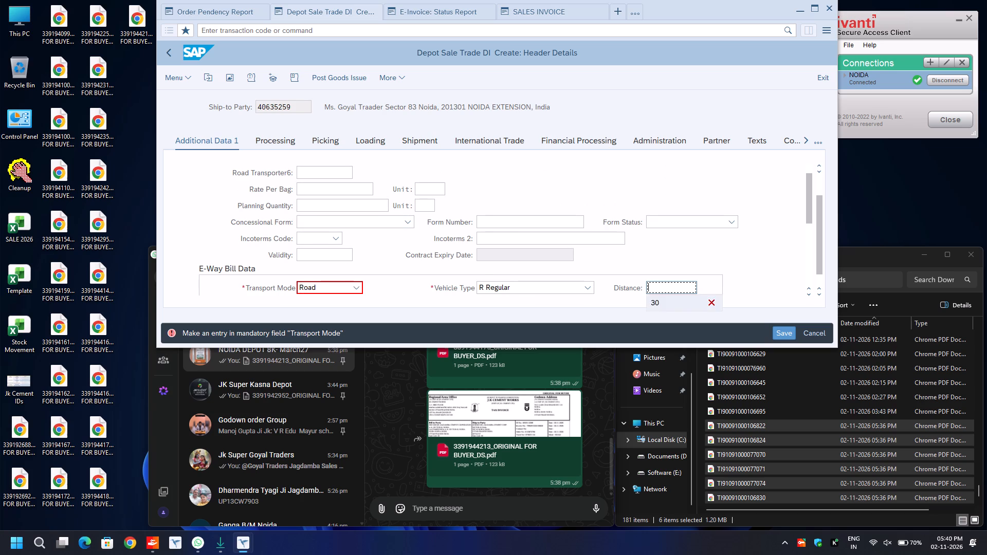
key(Return)
key(Down)
key(Down)
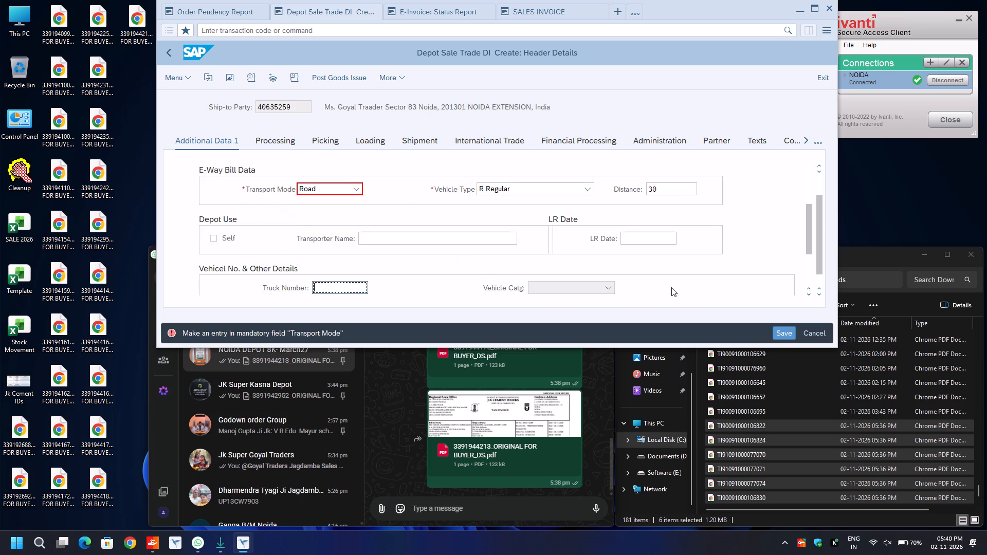
text(up16)
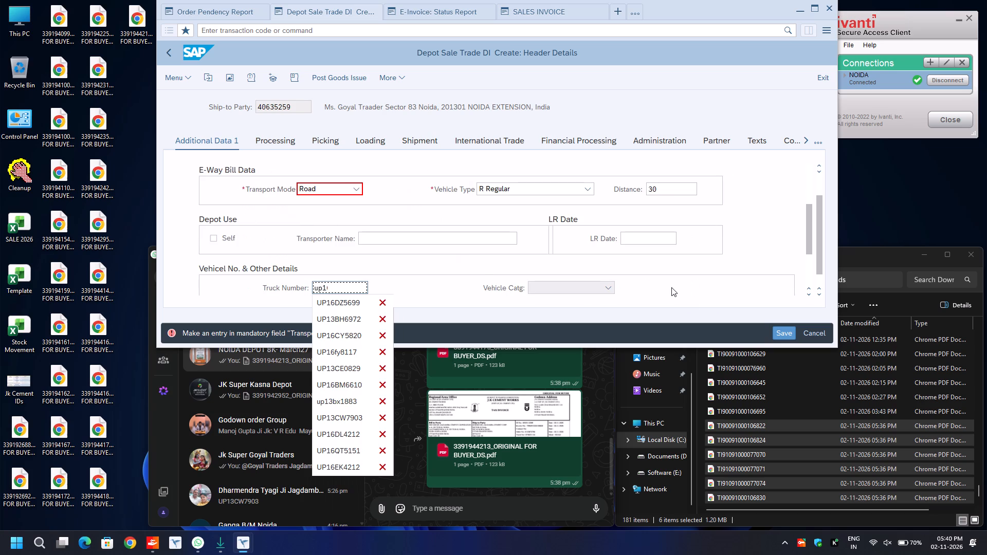
text(cy)
key(Down)
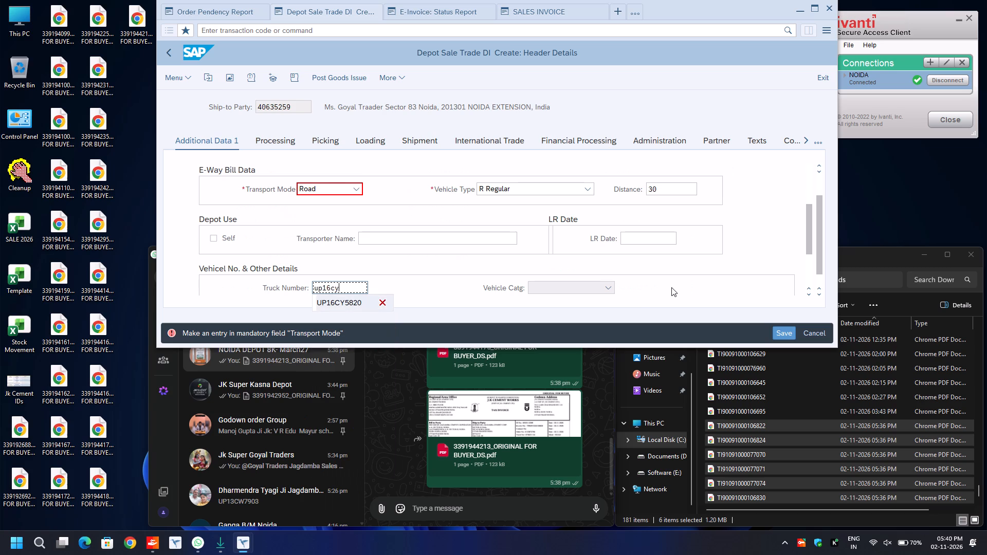
key(Return)
key(Tab)
key(Tab)
key(BackSpace)
key(Down)
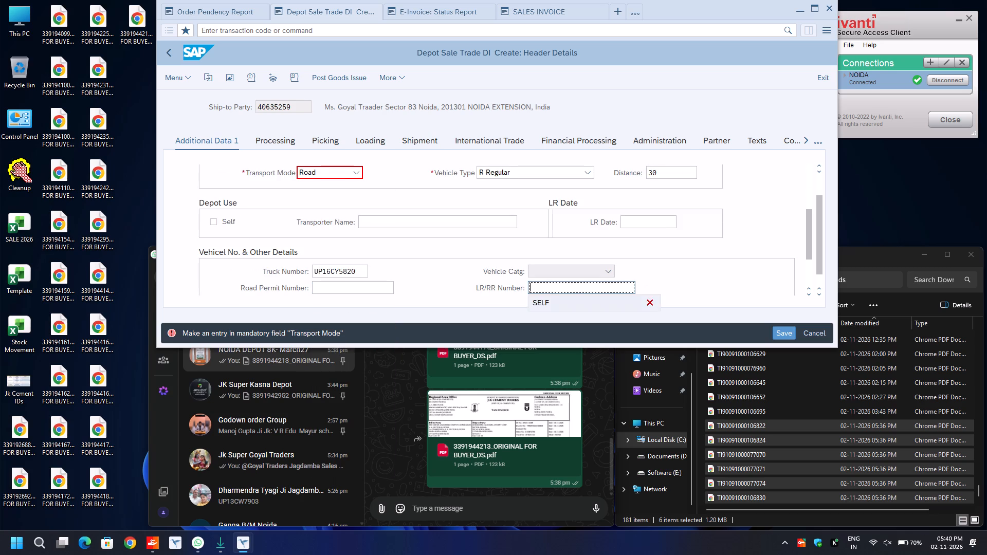
key(Return)
Open the header's shipment data and post goods issue for the delivery.
click(421, 140)
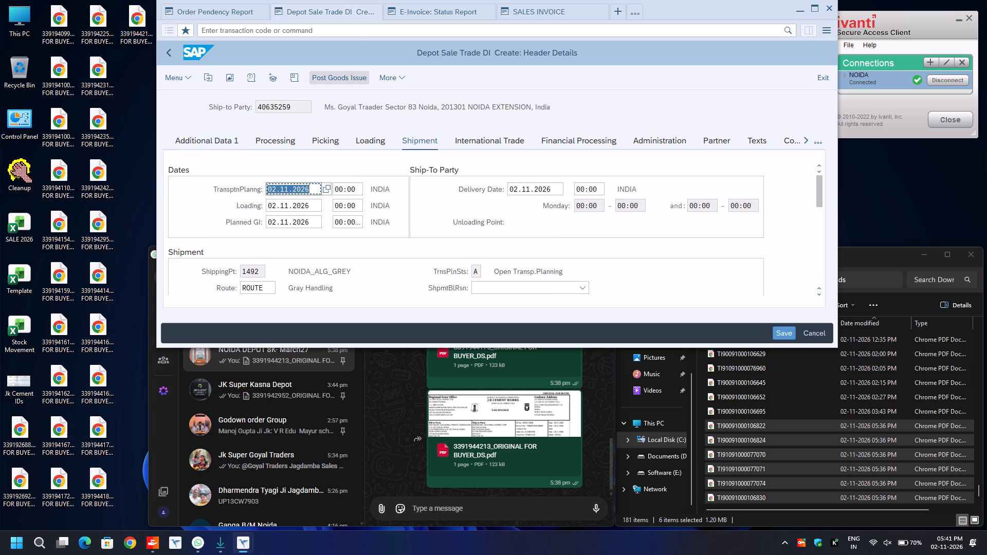
click(338, 77)
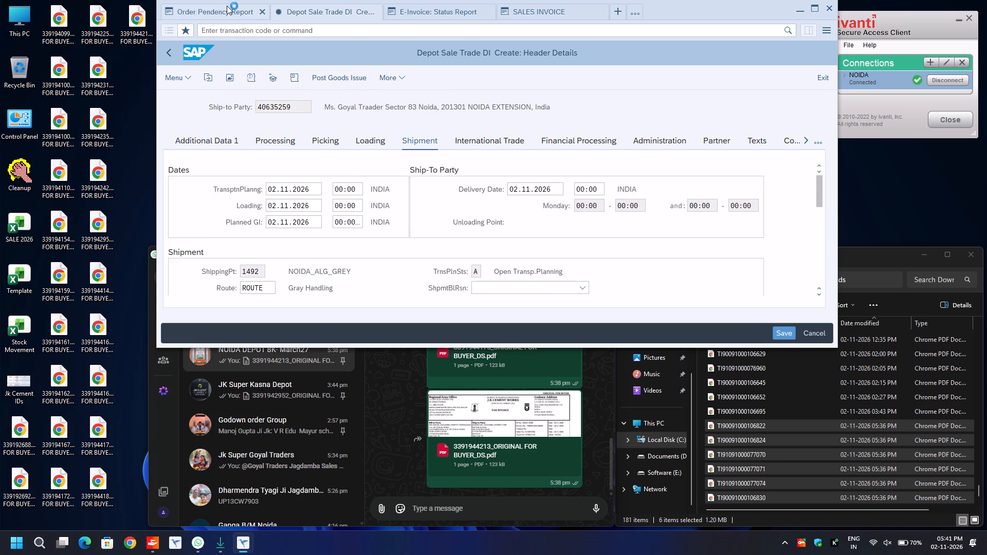
click(223, 9)
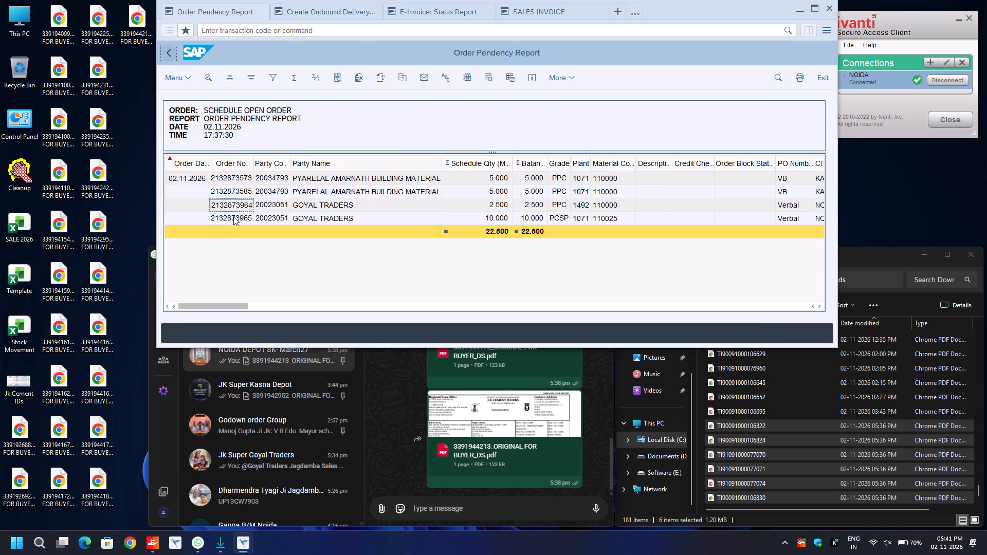
click(233, 216)
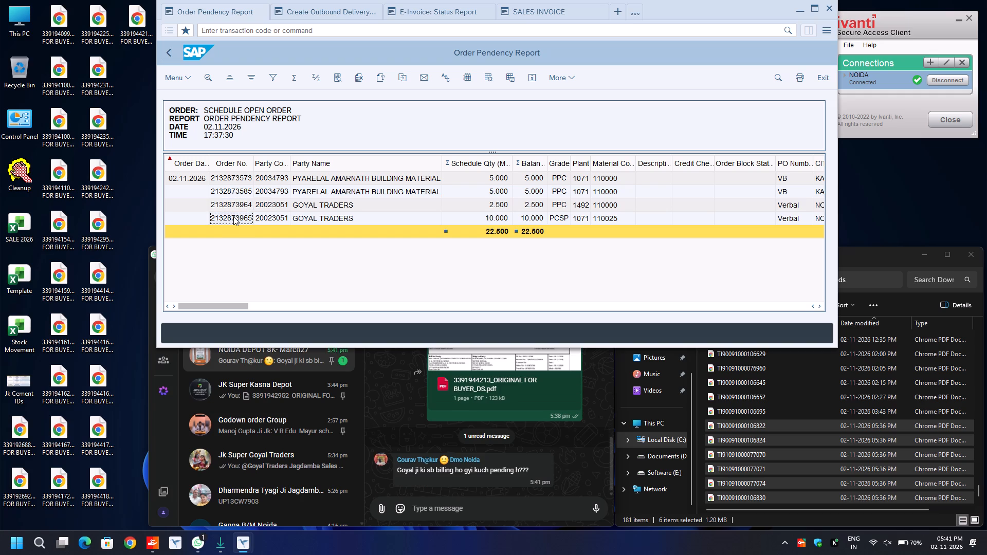
key(ctrl+c)
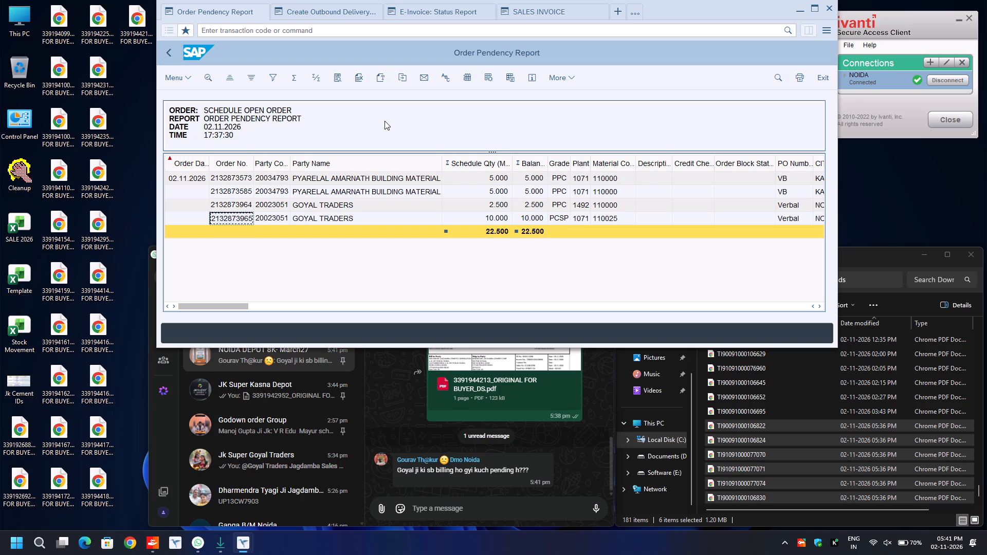
click(331, 13)
key(ctrl+a)
key(ctrl+v)
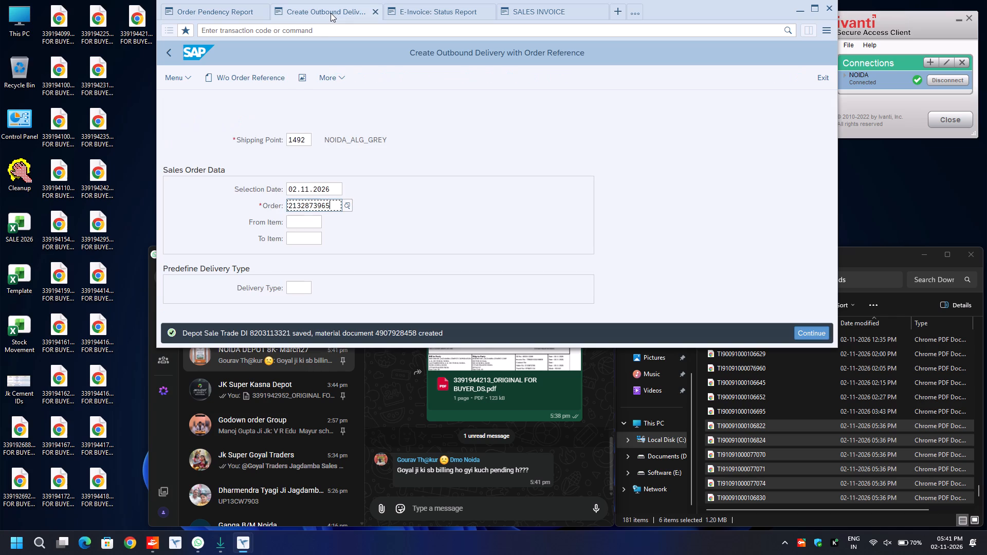
key(Up)
key(Up)
key(ctrl+a)
text(1071)
key(Return)
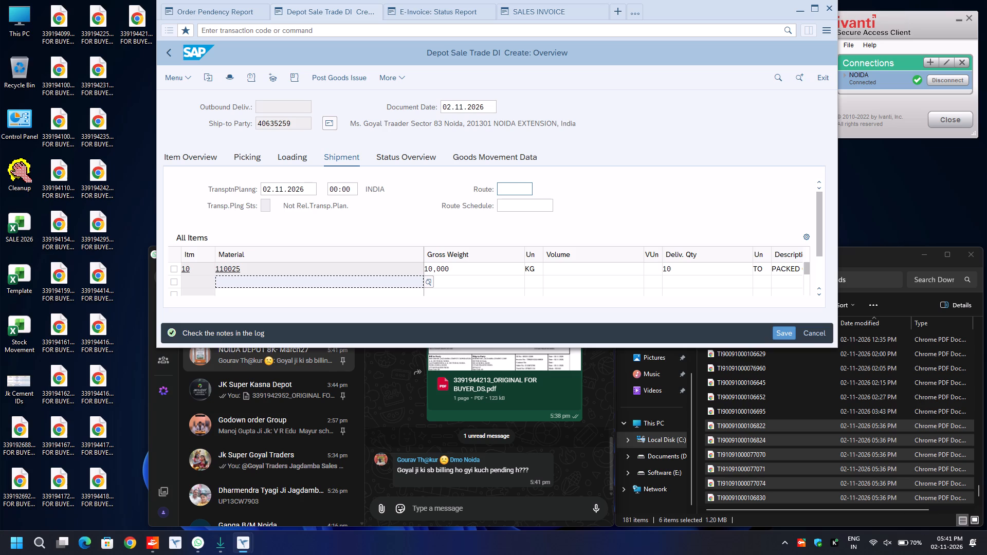
Set the shipment route of the delivery for material 110025 to ROUTE.
click(524, 189)
key(BackSpace)
key(Down)
key(Return)
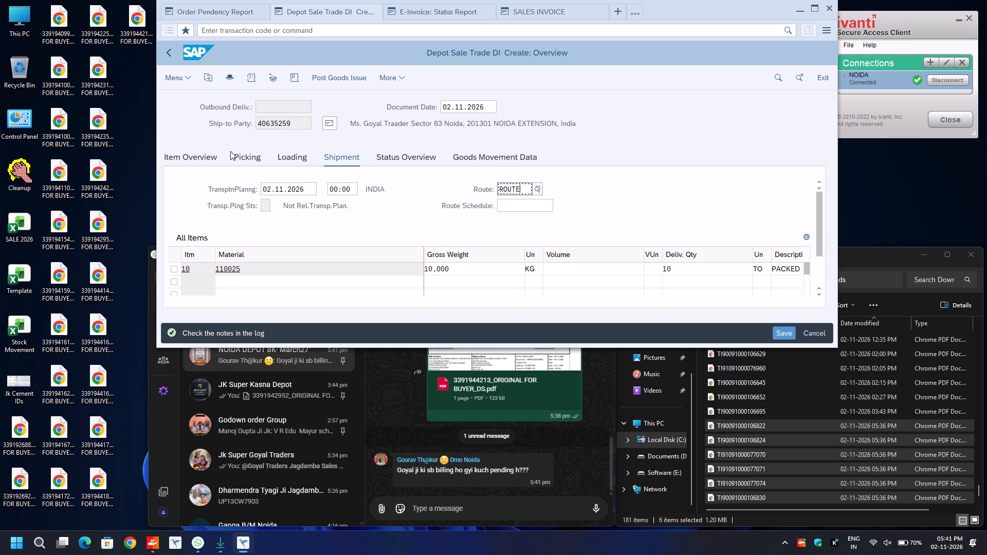
In the delivery's picking data, enter picked quantity 10 and batch 1001-1071 for material 110025.
click(243, 153)
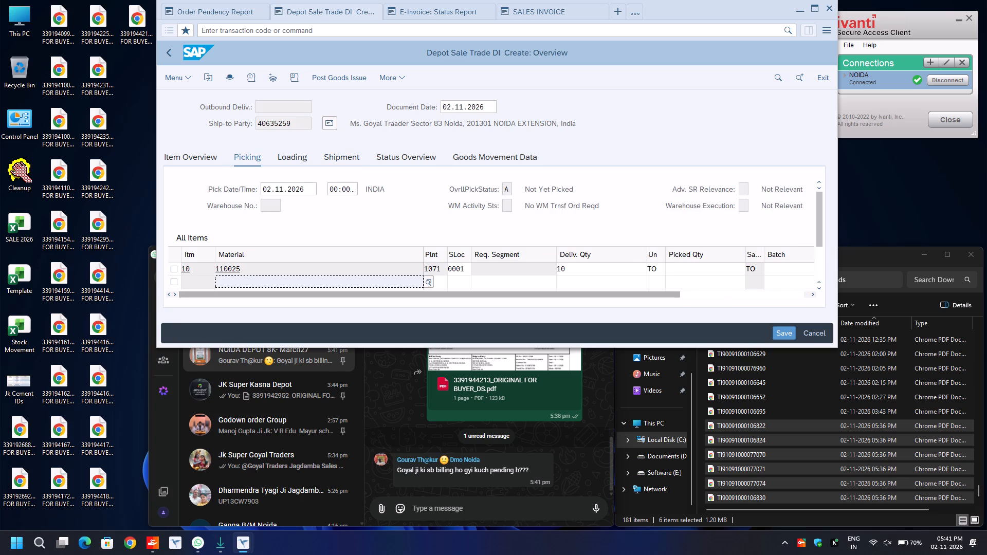
click(706, 265)
text(10)
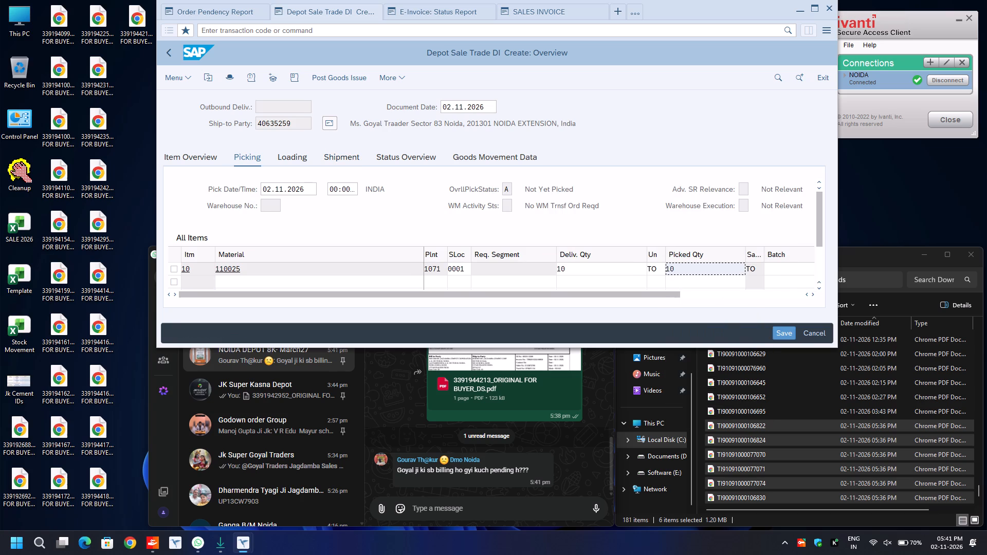
key(Tab)
text(1001)
key(Down)
key(Down)
key(Return)
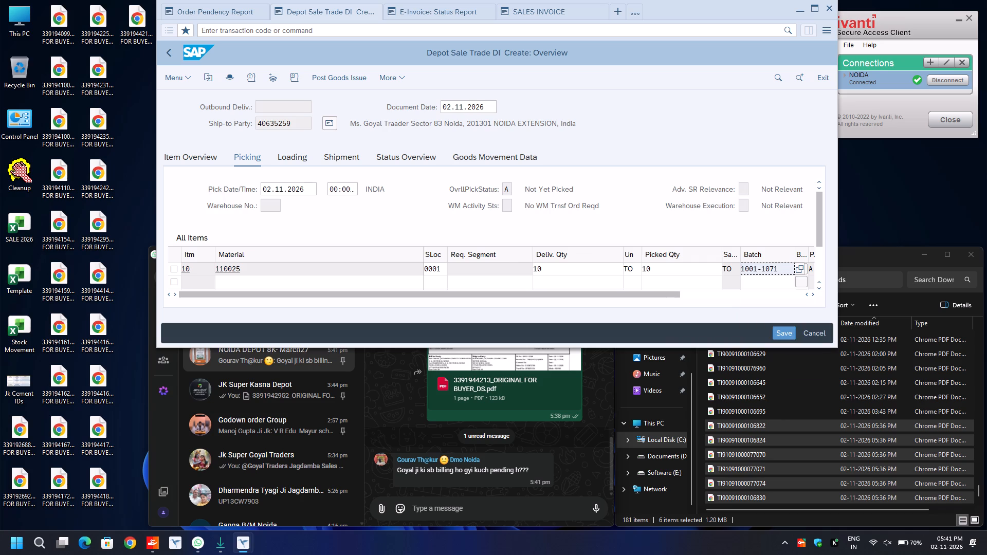
In the delivery header's additional data, set the transport mode to ROAD and fill Road Transporter1 with the previously used code.
key(F8)
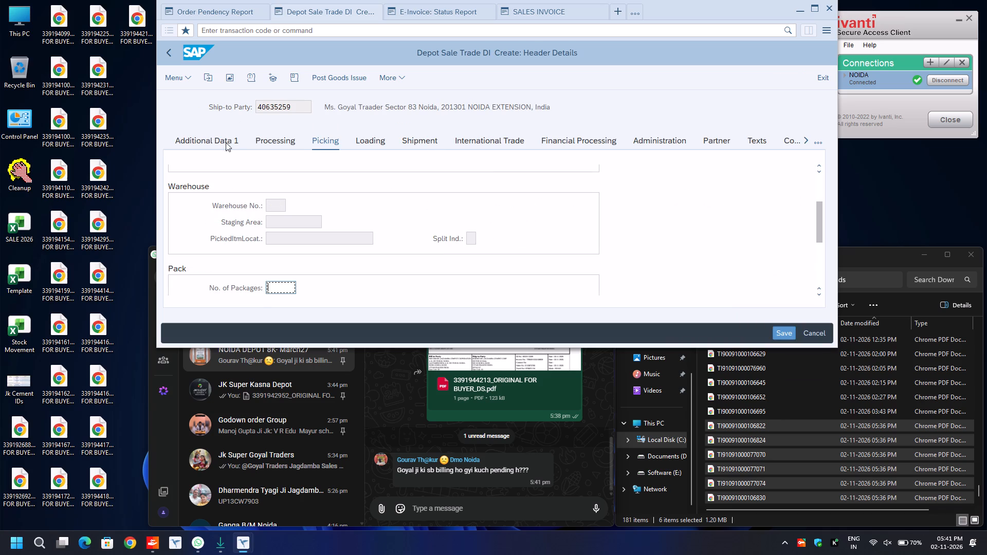
click(218, 142)
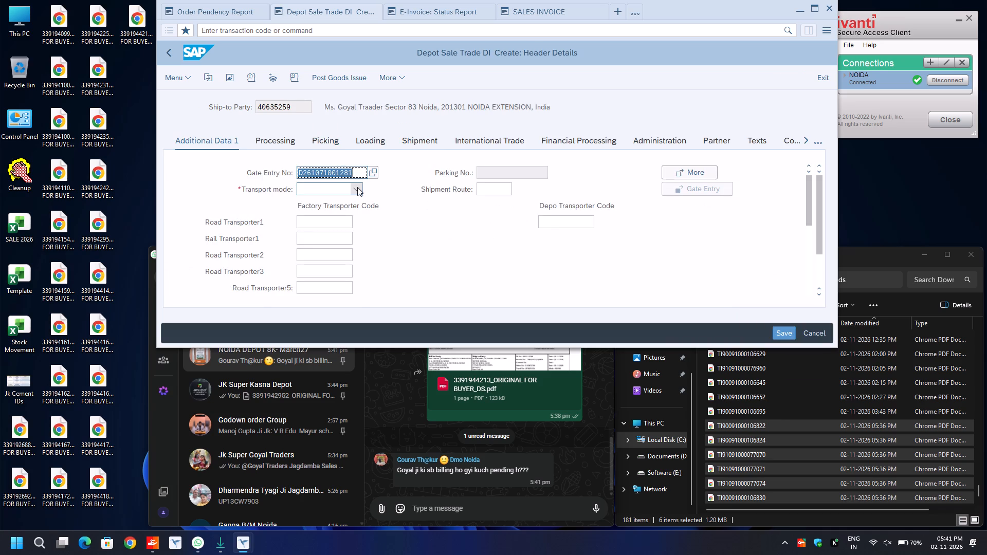
click(357, 187)
drag(338, 240, 328, 217)
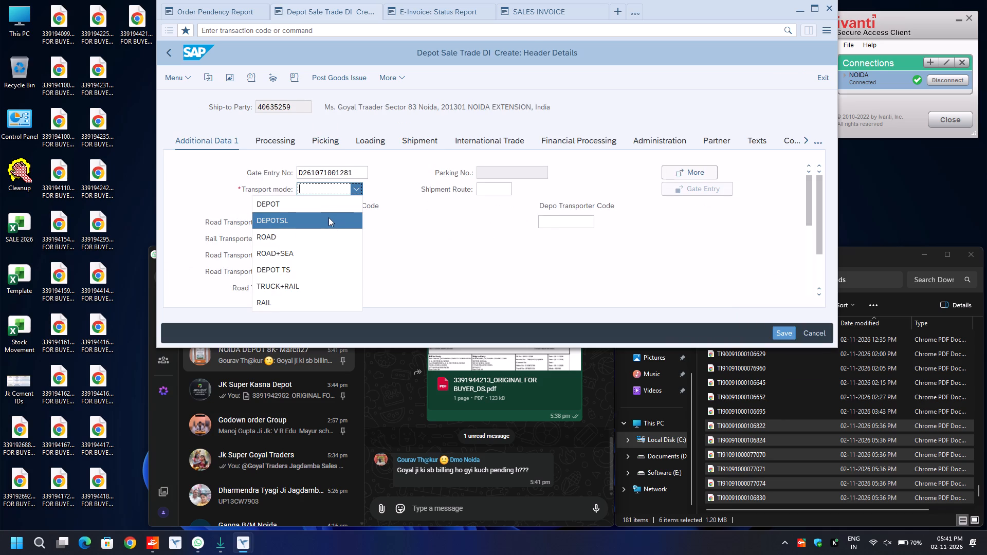
drag(328, 217, 328, 232)
click(323, 220)
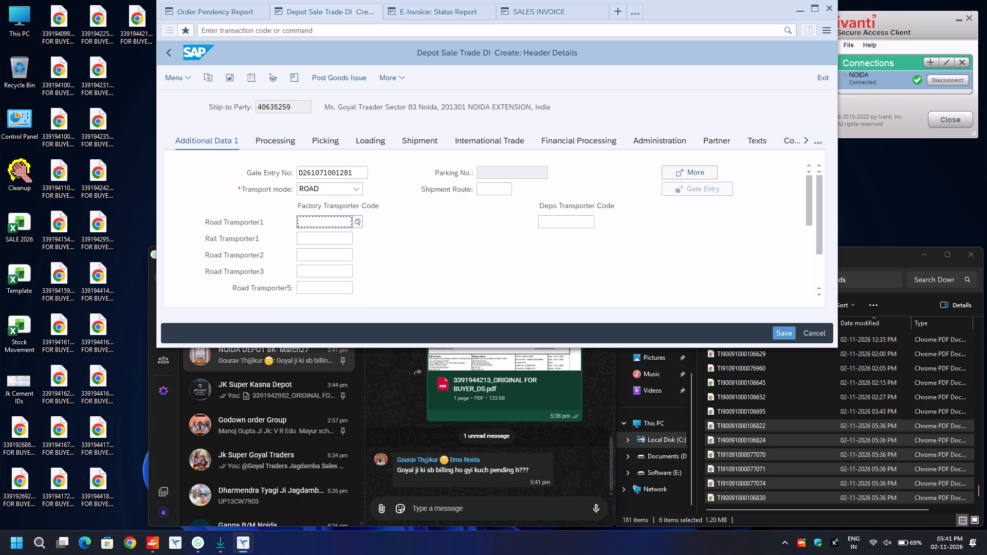
key(BackSpace)
key(Down)
key(Return)
key(Return)
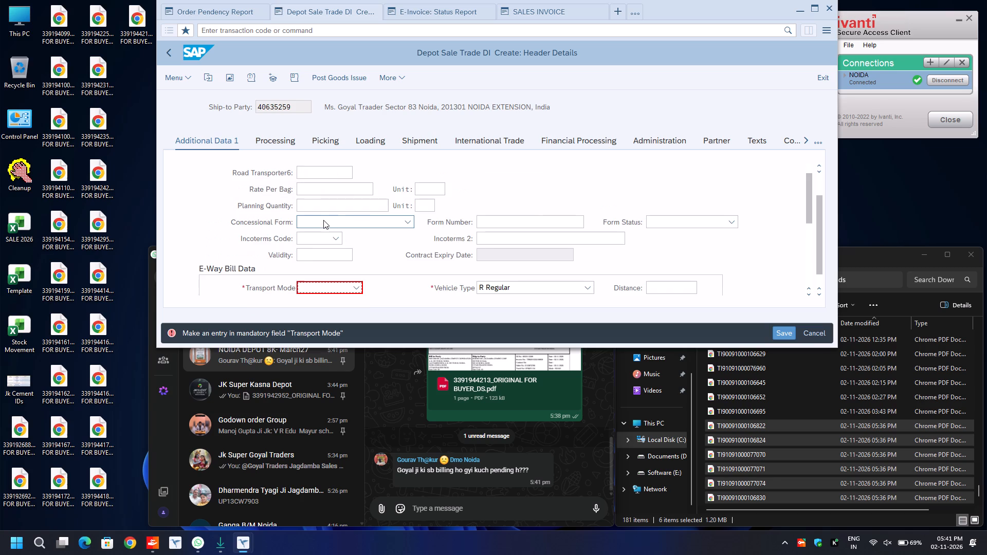
In the E-Way Bill data of the delivery header, set the transport mode to Road and the distance to 30.
text(ro)
key(Tab)
key(Tab)
key(BackSpace)
key(Down)
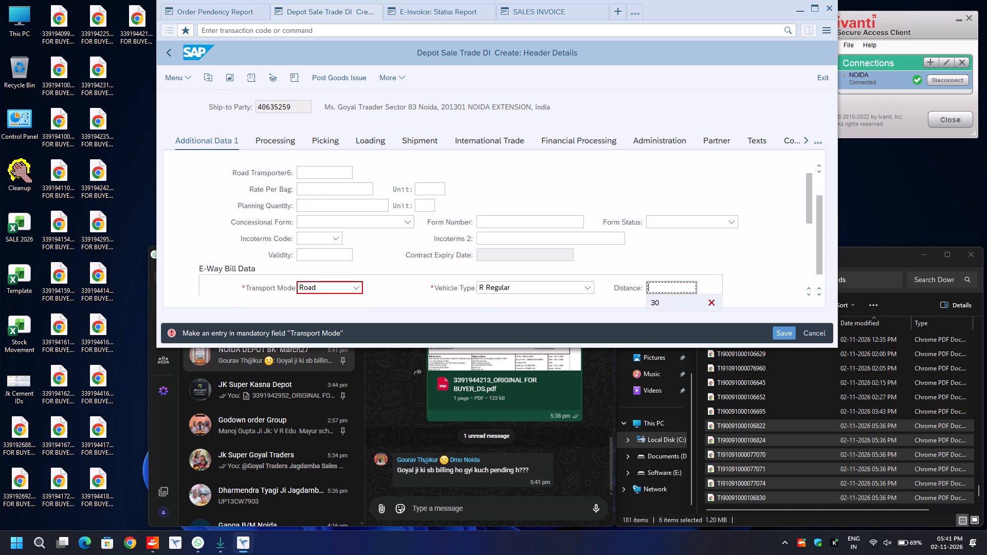
key(Return)
key(Down)
key(Down)
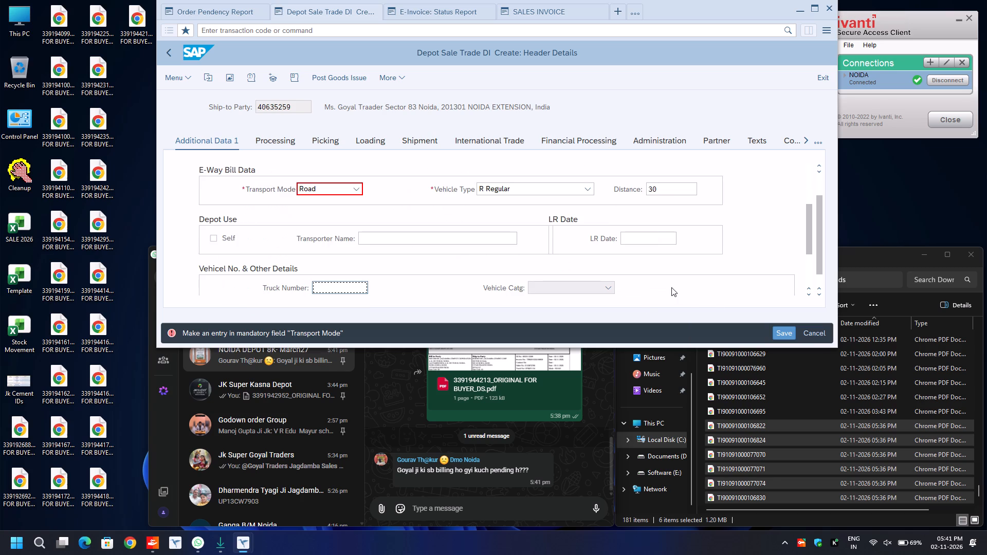
key(BackSpace)
key(Down)
key(Return)
key(Tab)
key(Tab)
key(BackSpace)
key(Down)
key(Return)
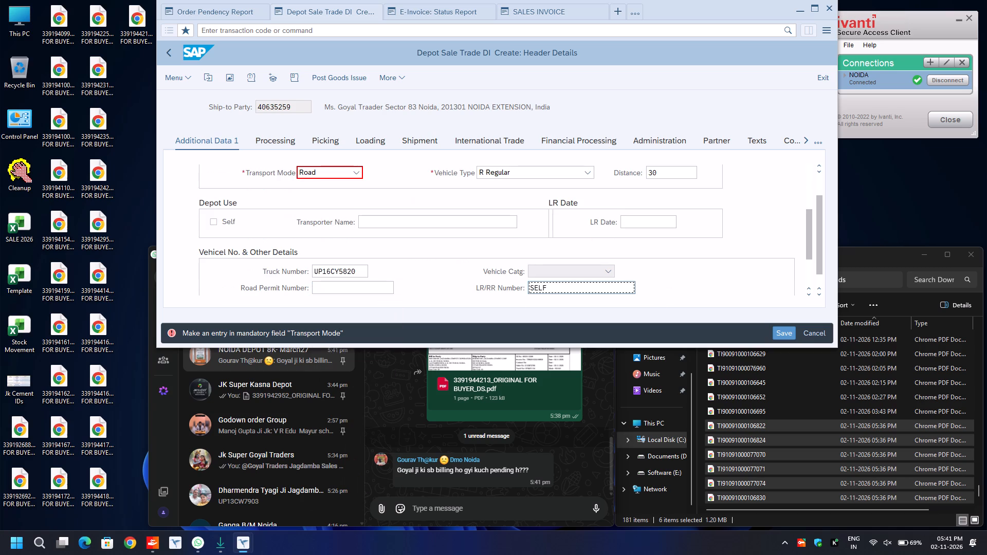
Review the delivery header's shipment data and post the goods issue for Goyal Traders' delivery.
click(422, 139)
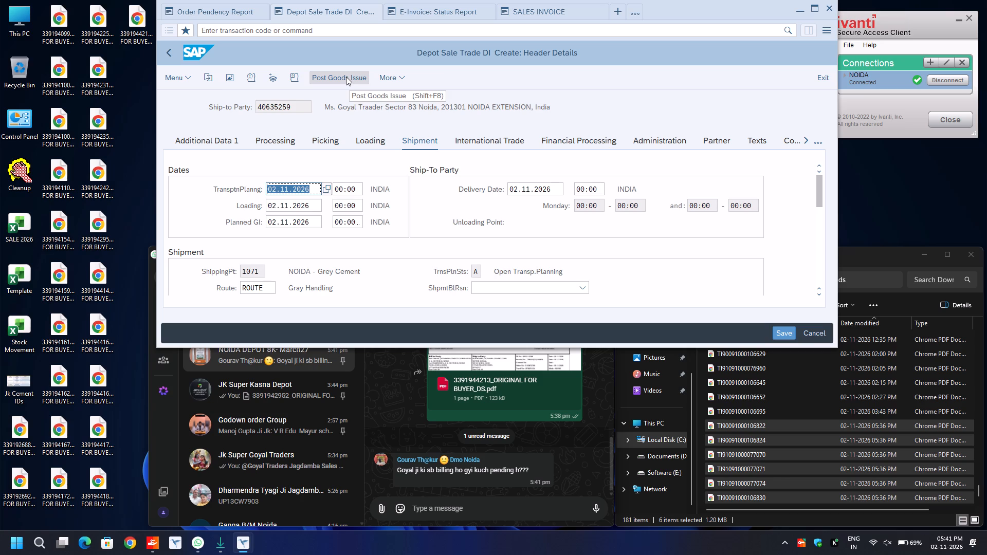
drag(346, 77, 339, 78)
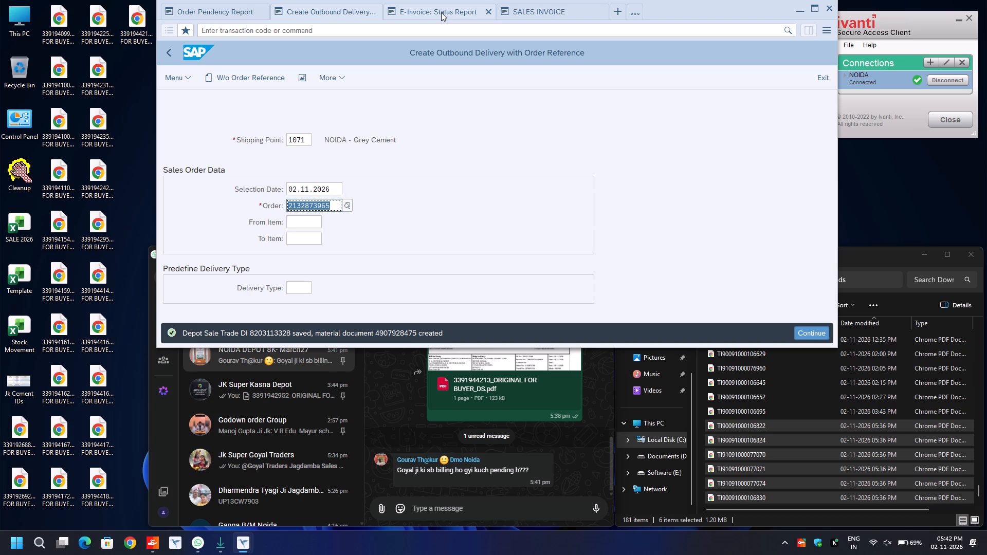
Rerun the Order Pendency Report to check which orders are still pending.
click(201, 10)
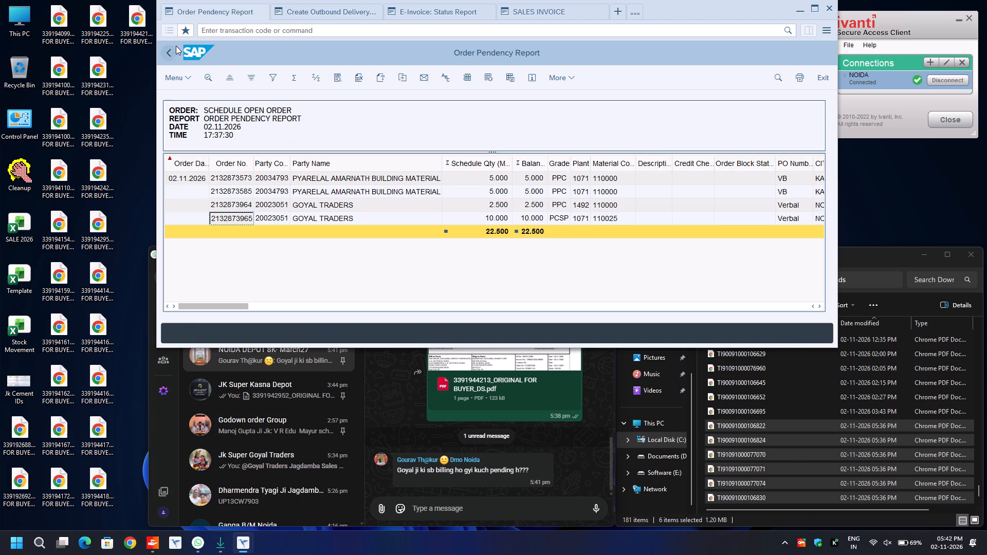
click(172, 50)
key(F8)
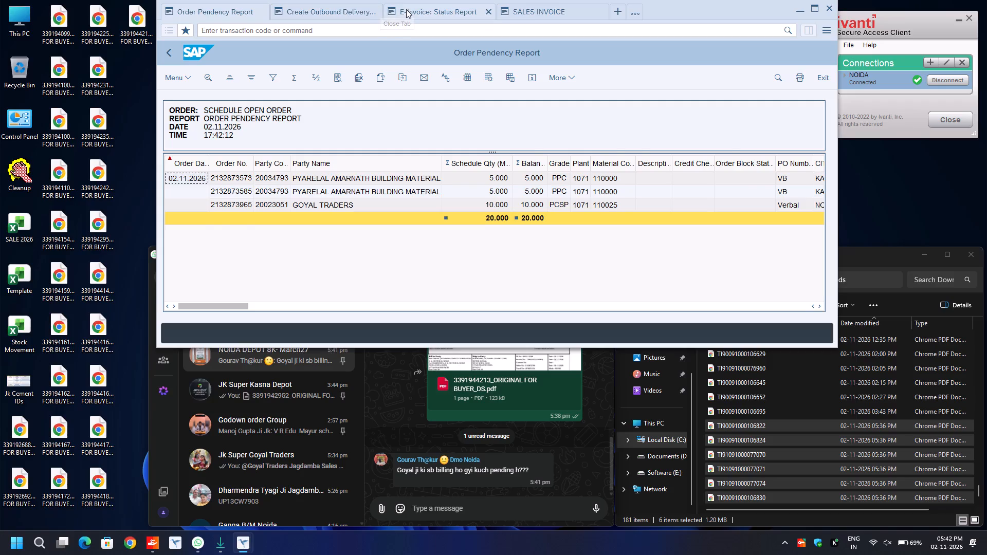
Rerun the e-Invoice status report from the e-Document Cockpit and examine its latest entries for Goyal Traders' new invoice.
drag(406, 9, 169, 53)
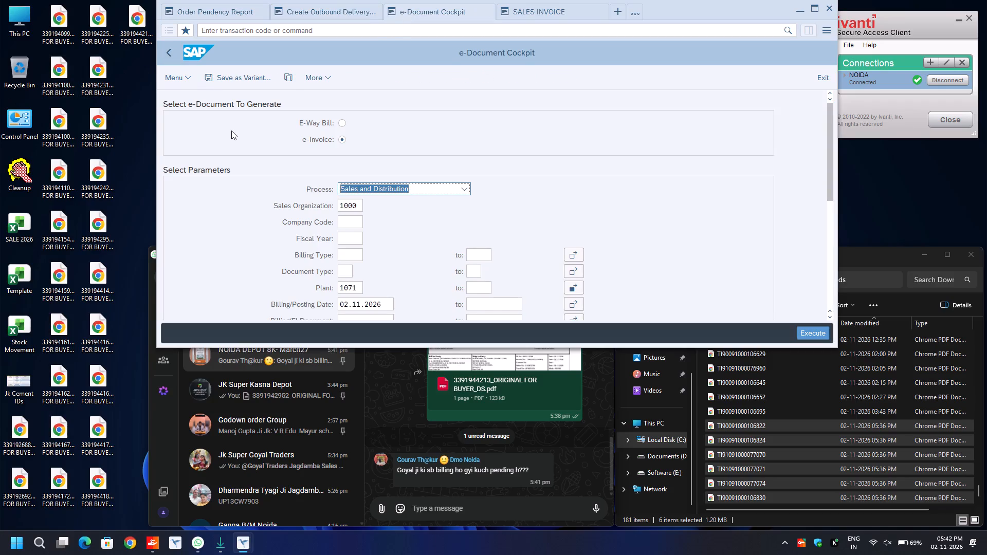
key(F8)
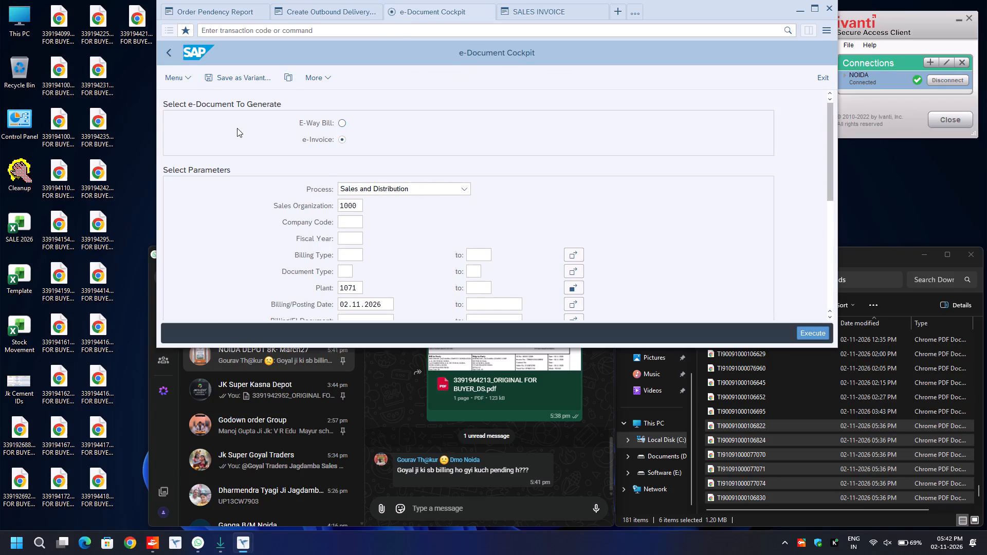
click(237, 128)
scroll(334, 226, down, 5)
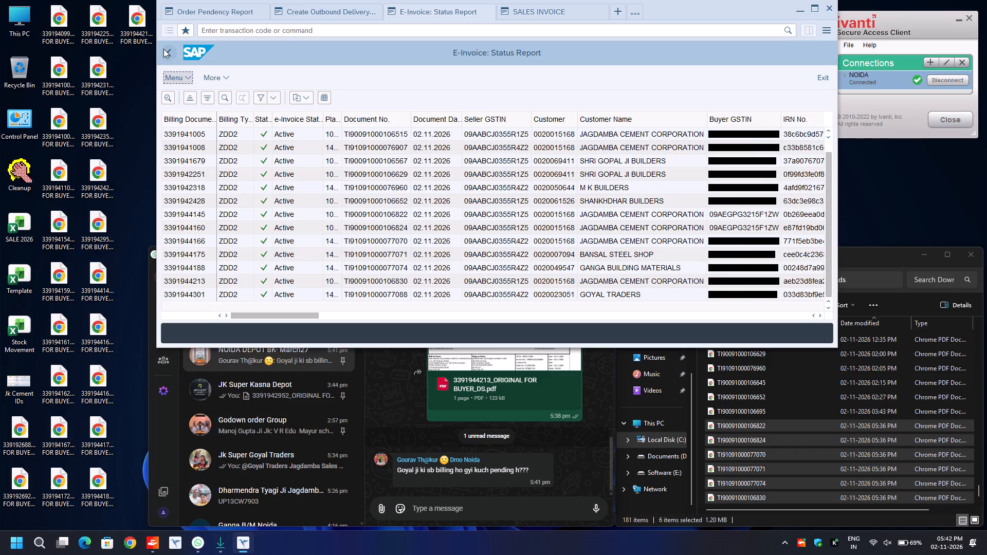
drag(163, 49, 169, 53)
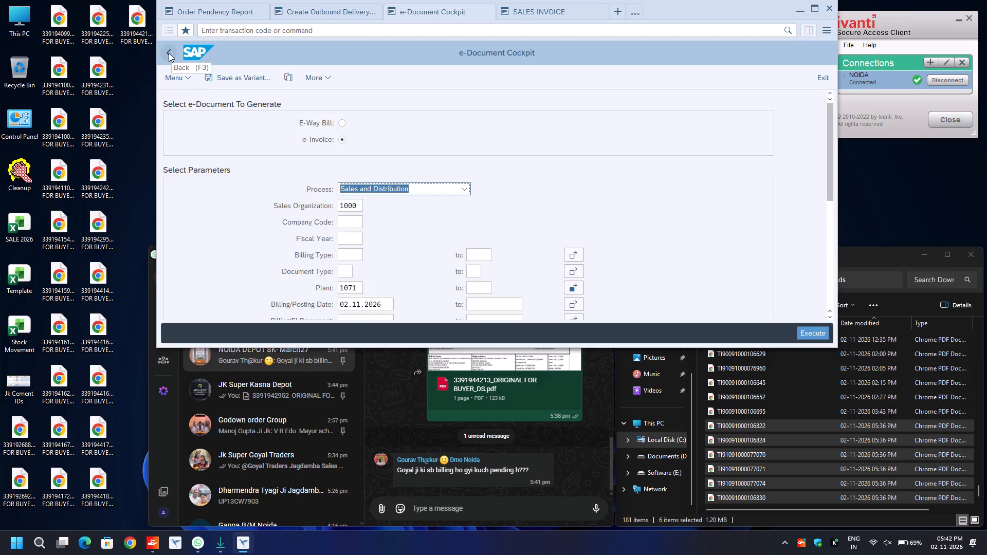
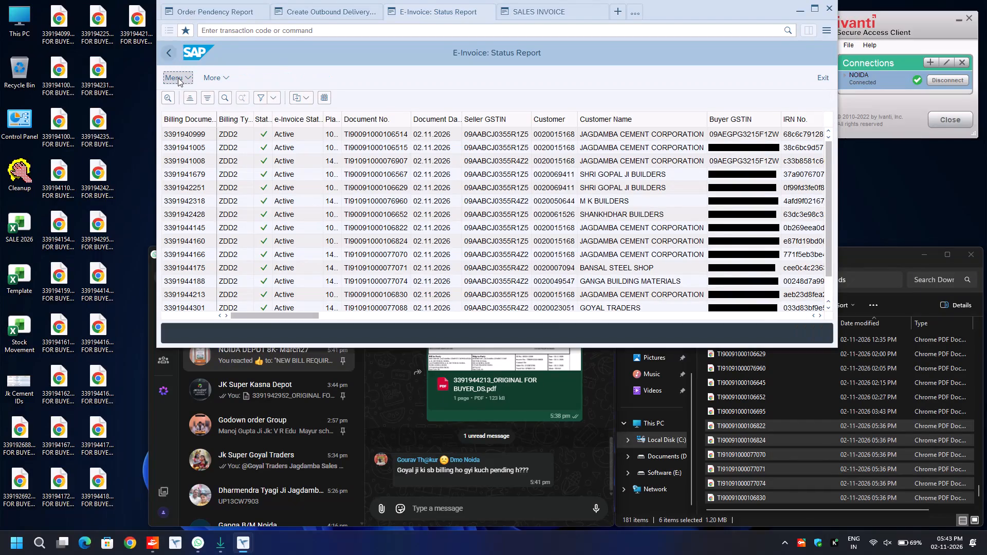
scroll(406, 218, down, 2)
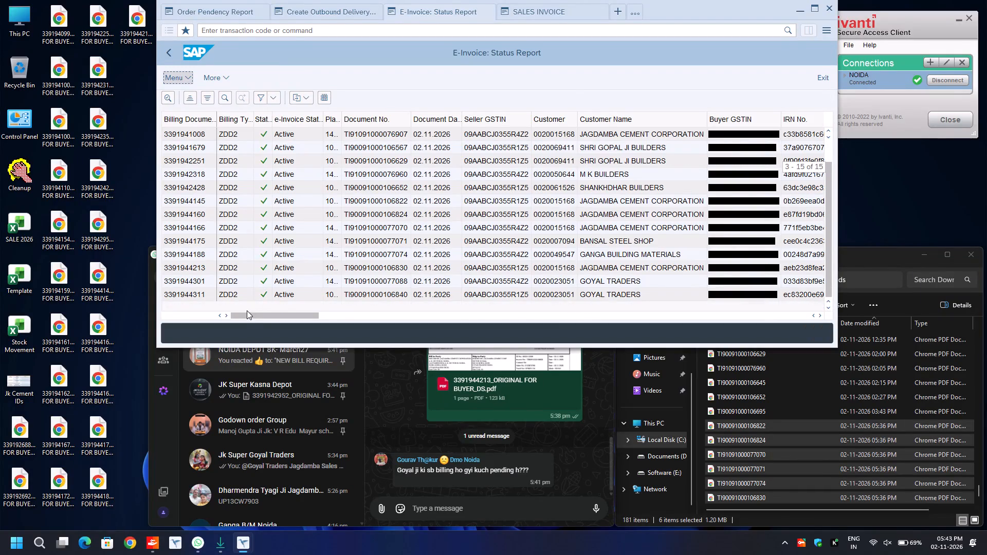
drag(246, 313, 870, 357)
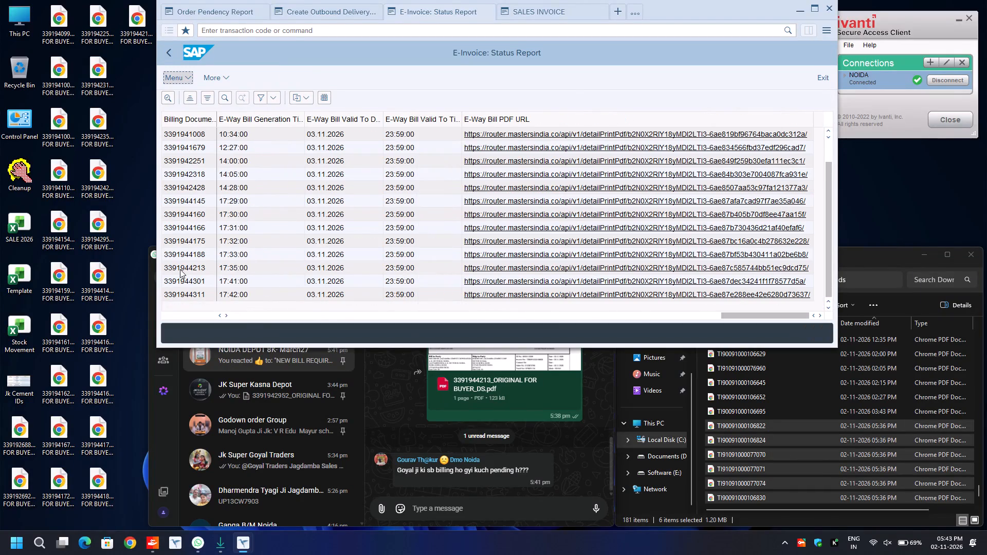
click(186, 279)
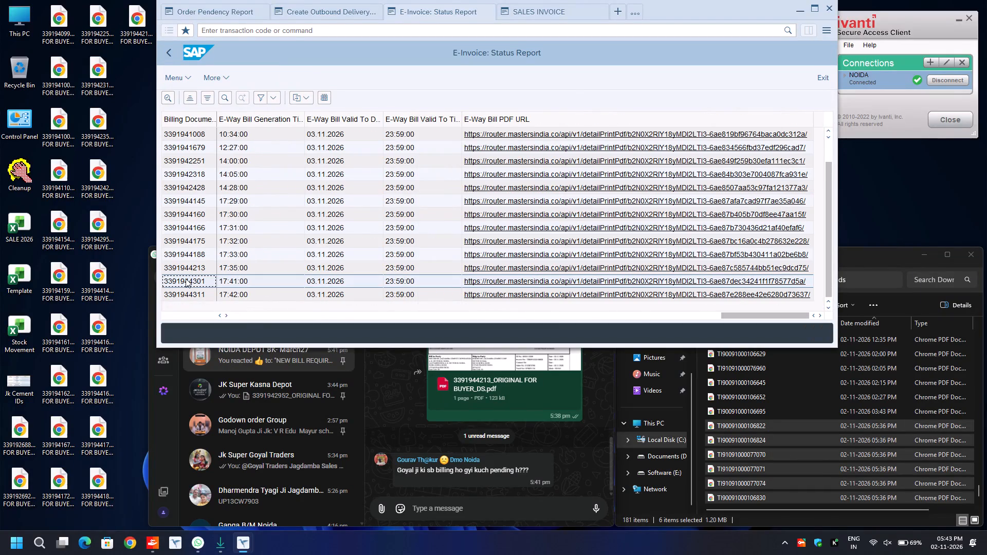
key(ctrl+y)
key(shift+Down)
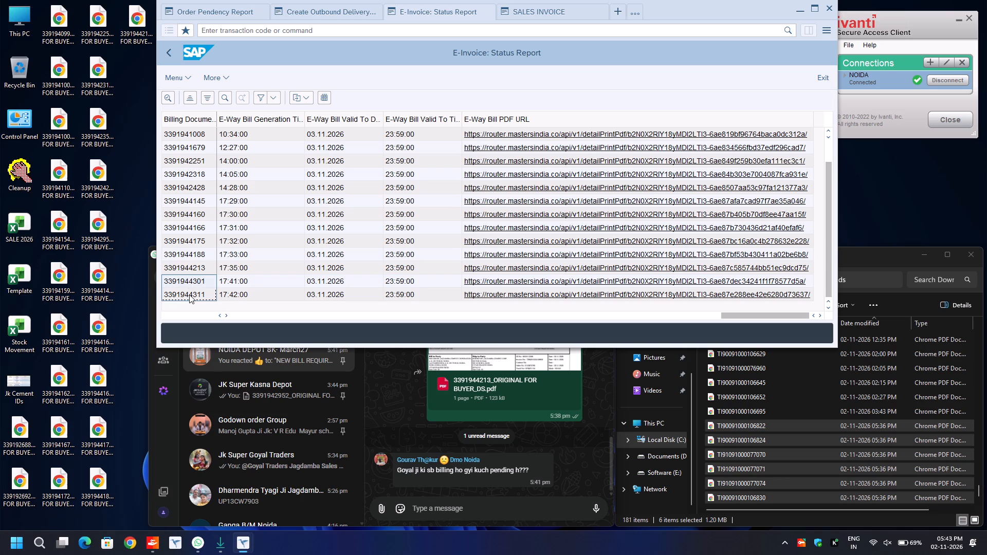
key(ctrl+c)
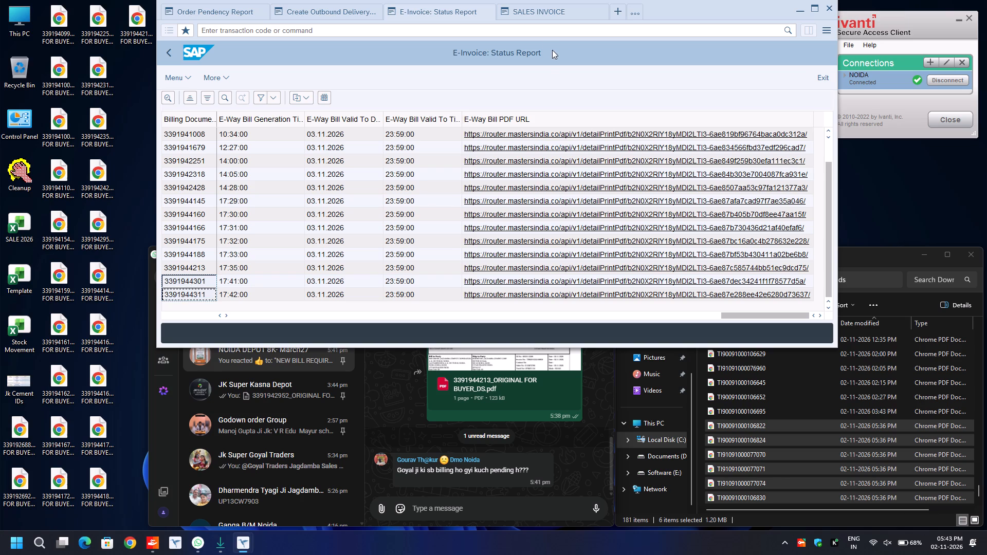
click(536, 13)
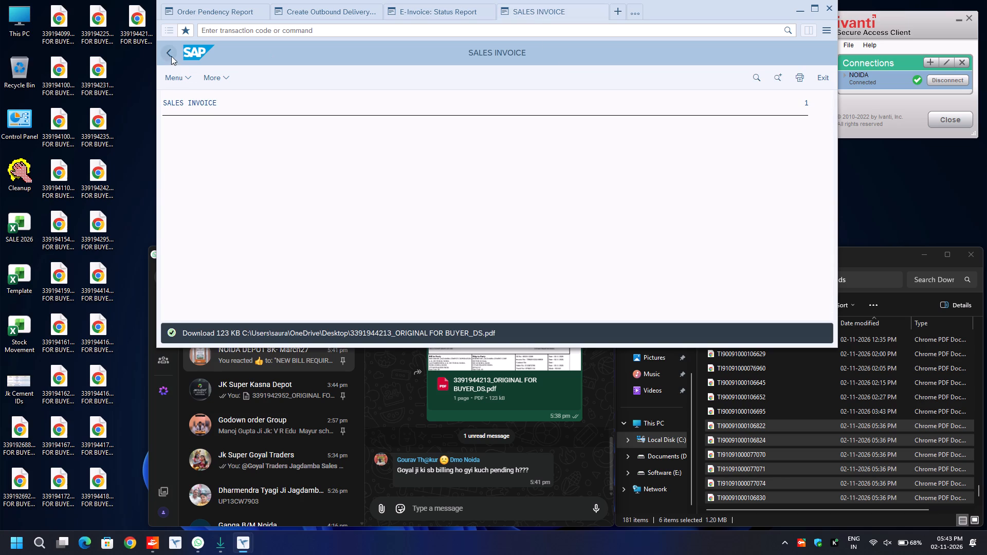
click(171, 56)
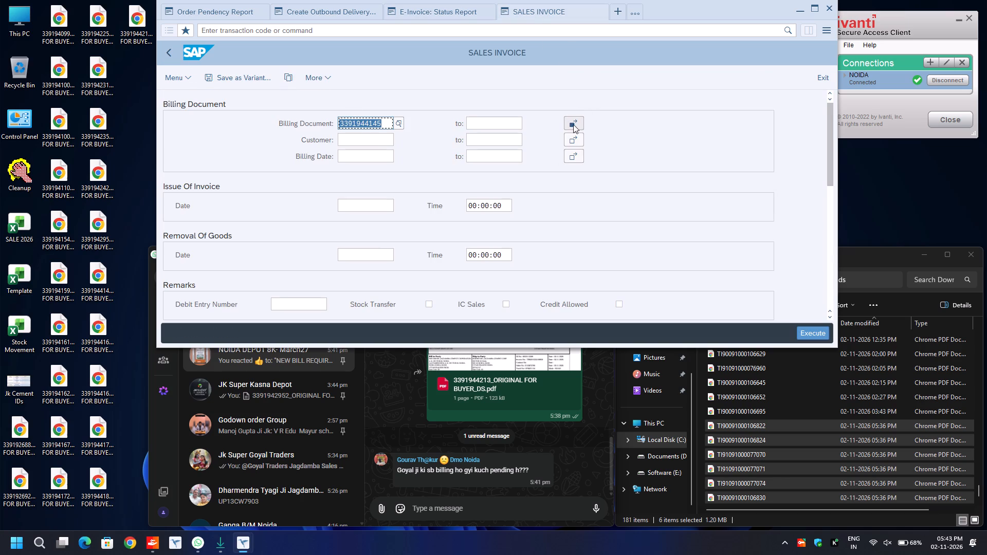
click(573, 124)
key(ctrl+v)
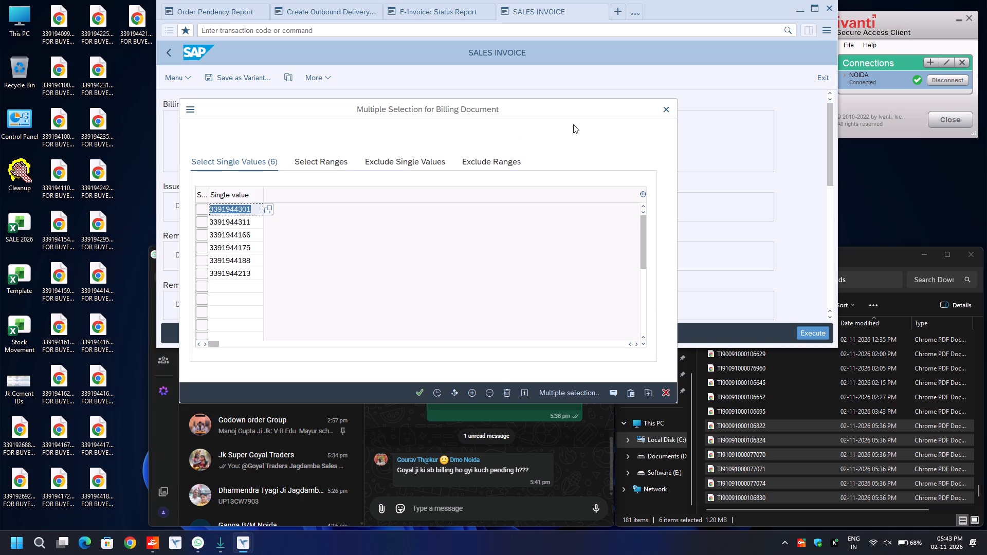
key(Down)
key(Down)
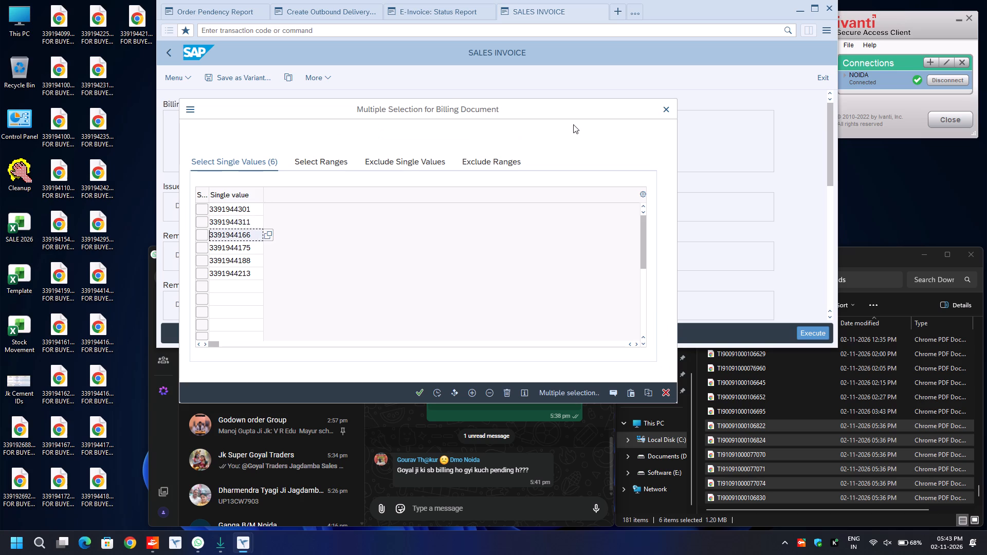
key(ctrl+y)
drag(210, 231, 253, 278)
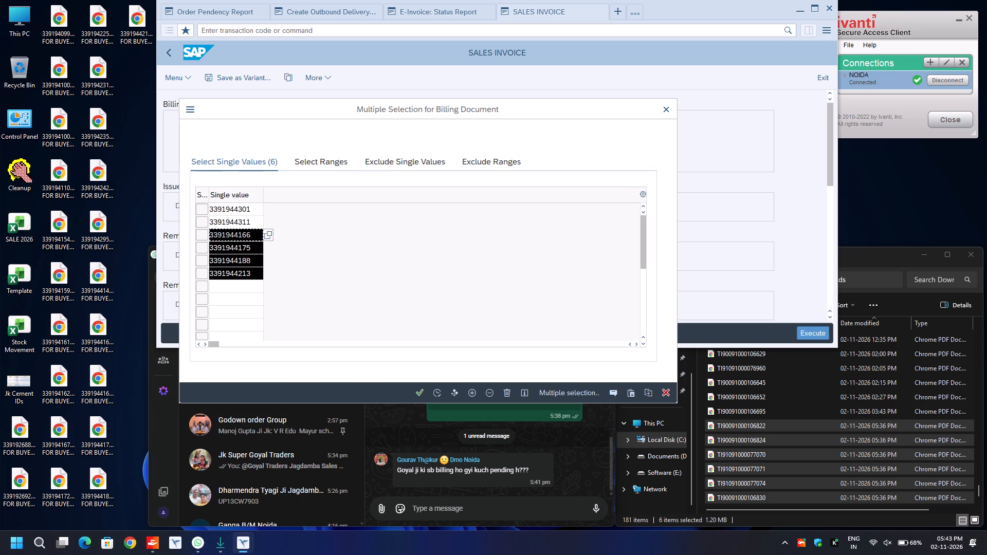
key(Delete)
key(F8)
Run the Sales Invoice for the selected billing documents and download only the Original For Buyer copy.
key(F8)
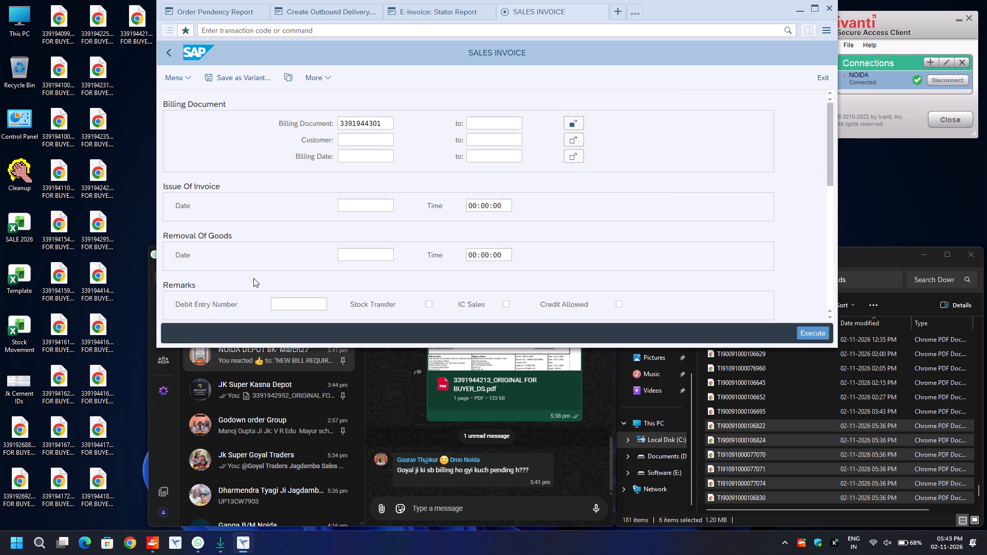
key(space)
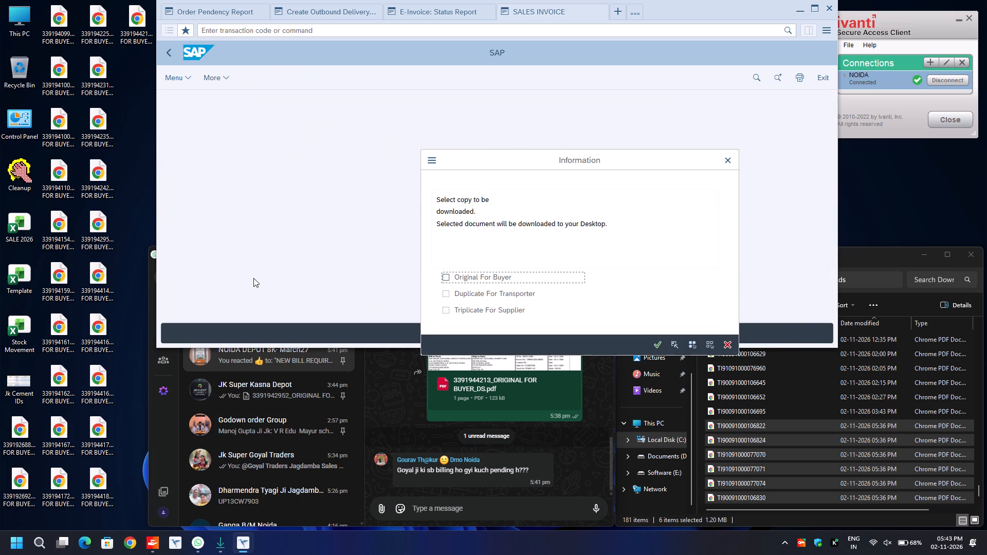
key(Return)
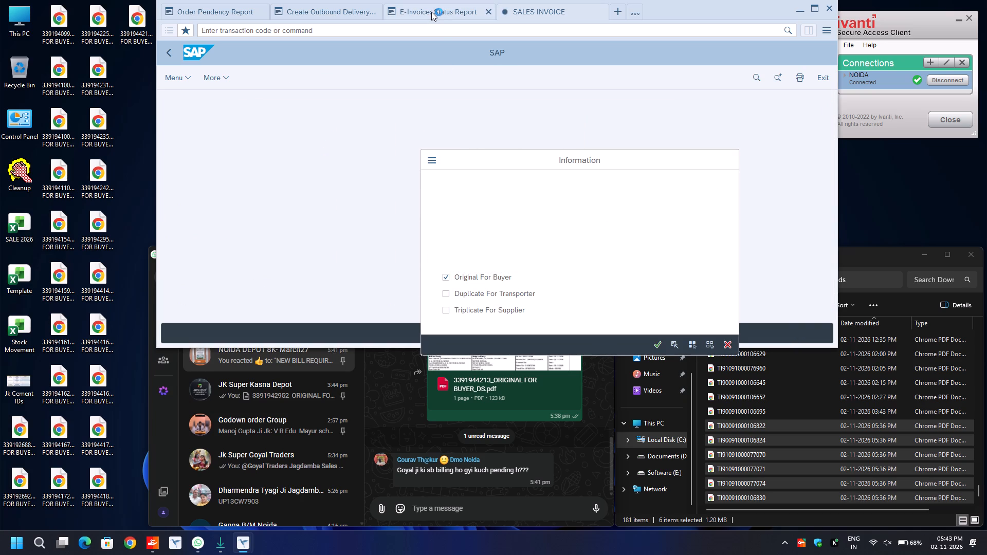
click(431, 11)
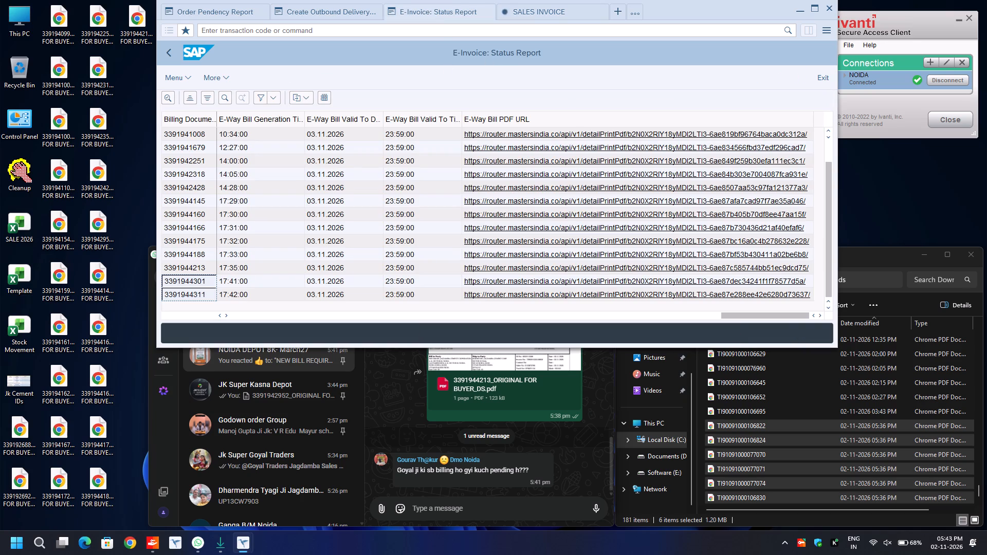
click(602, 277)
key(Left)
key(Return)
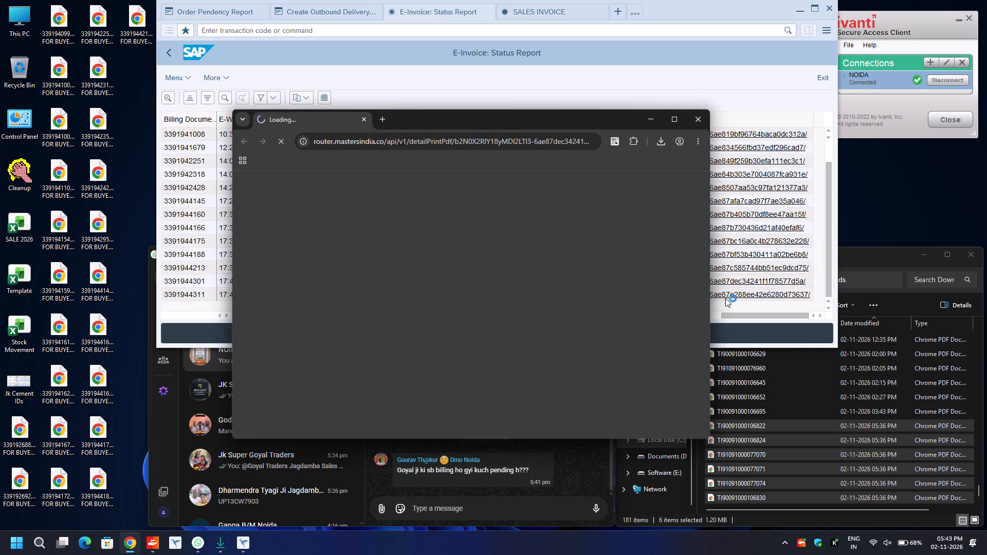
click(740, 295)
key(Left)
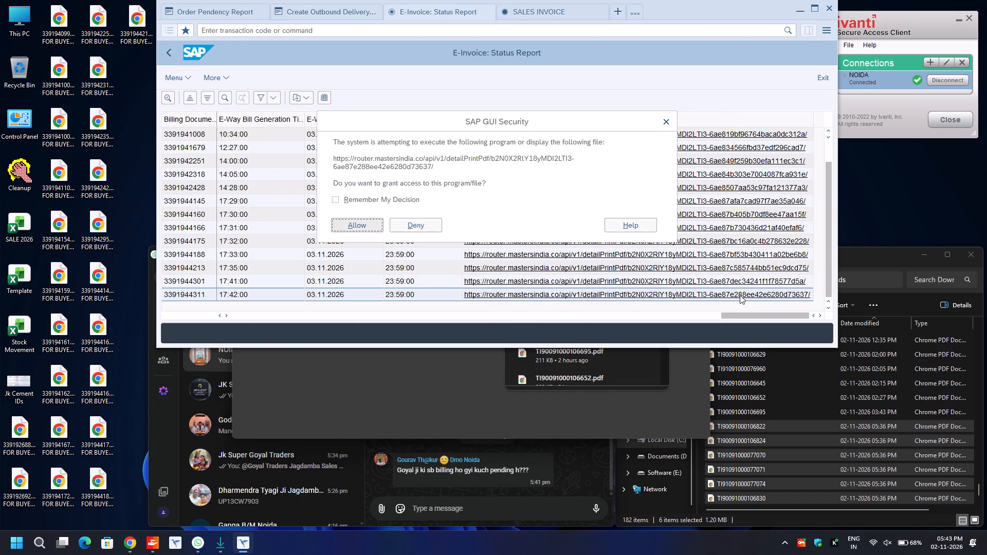
key(Return)
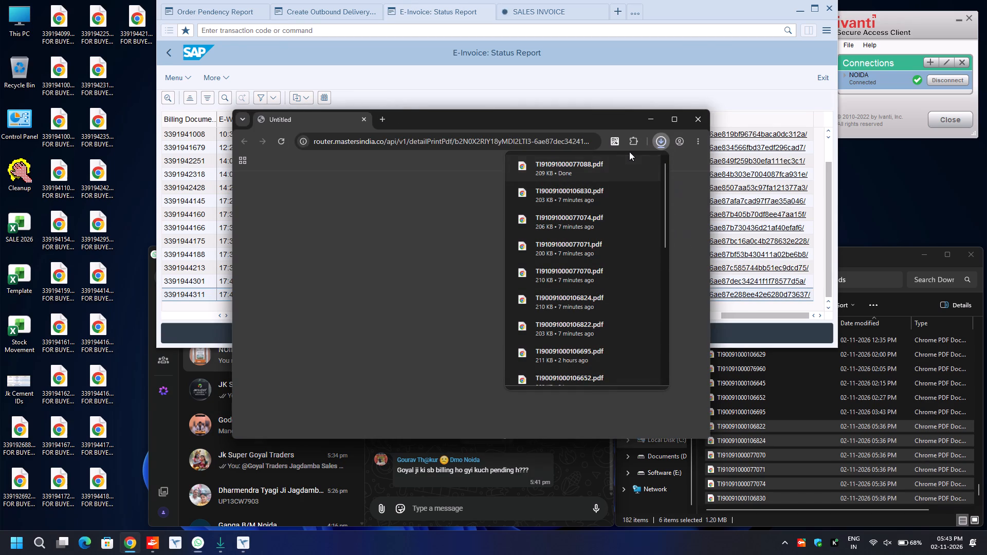
click(626, 164)
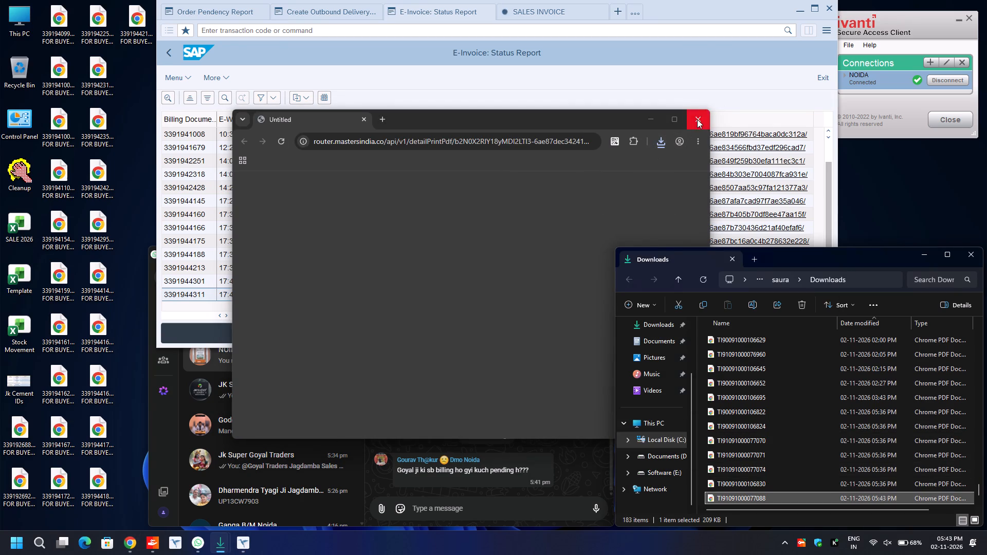
click(698, 119)
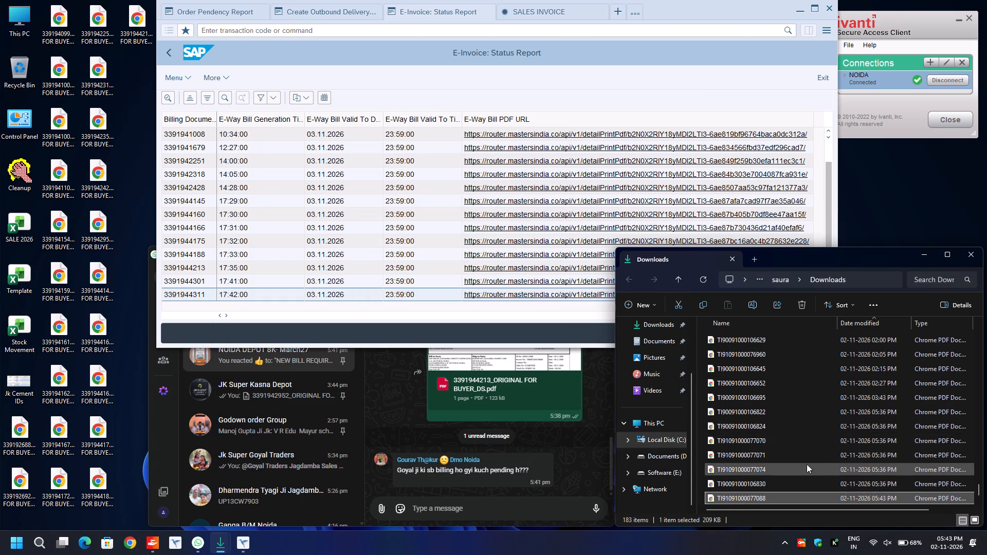
scroll(830, 466, down, 5)
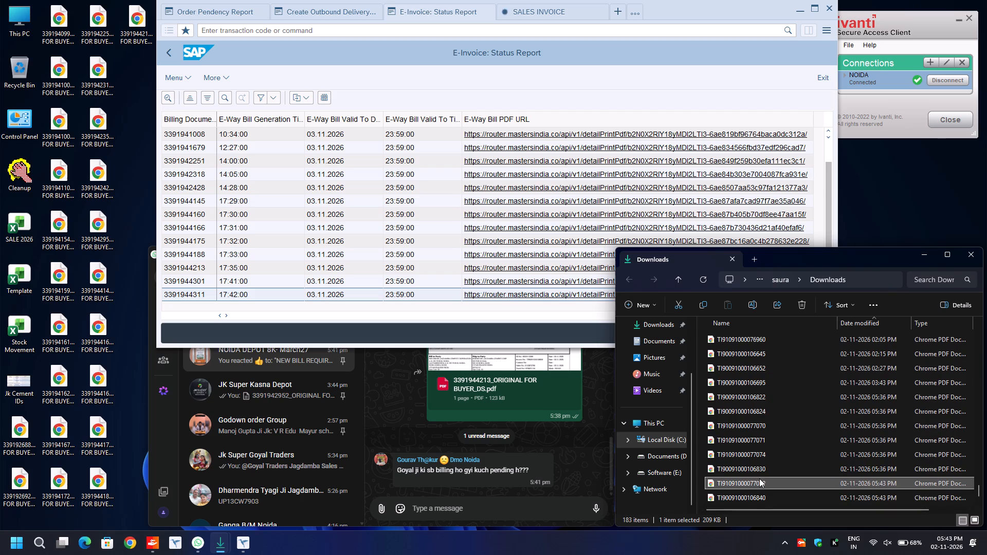
click(759, 478)
key(shift+Down)
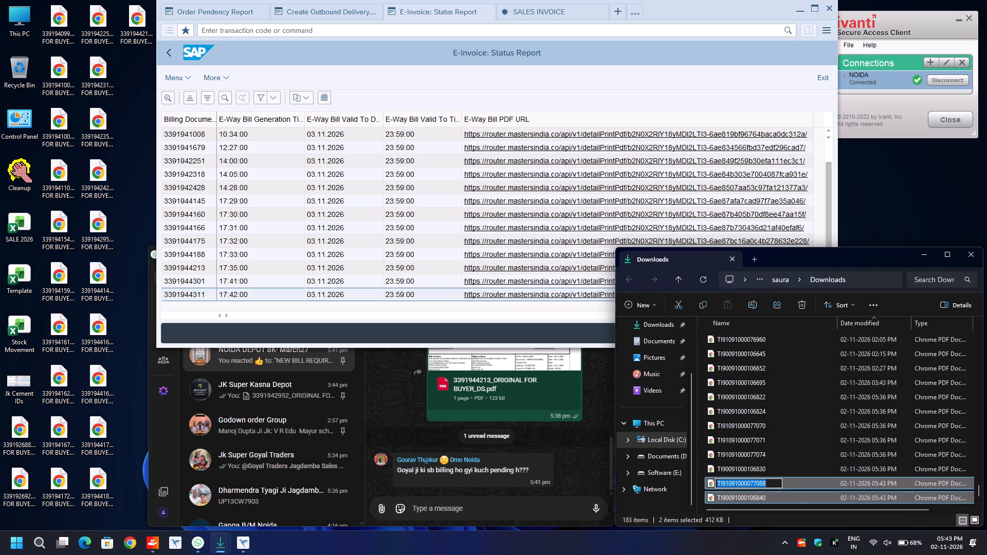